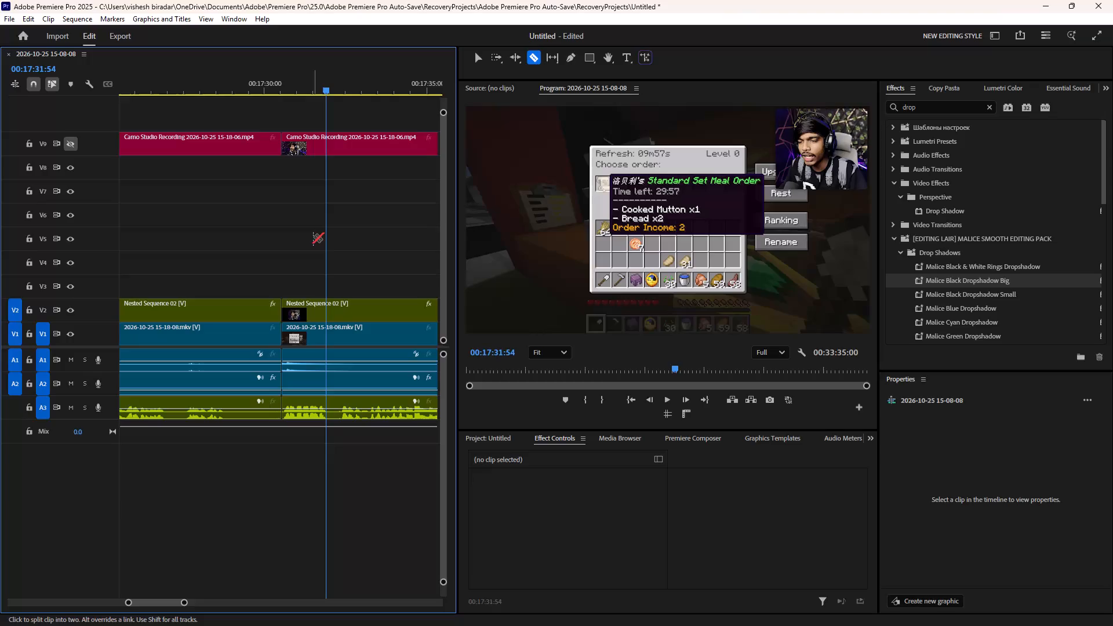
Cut all tracks at 00:17:31:54 and about 26 frames further on, and ripple delete the short segment between the cuts.
{"action": "key", "text": "c"}
{"action": "left_click", "coordinate": [322, 248], "text": "shift"}
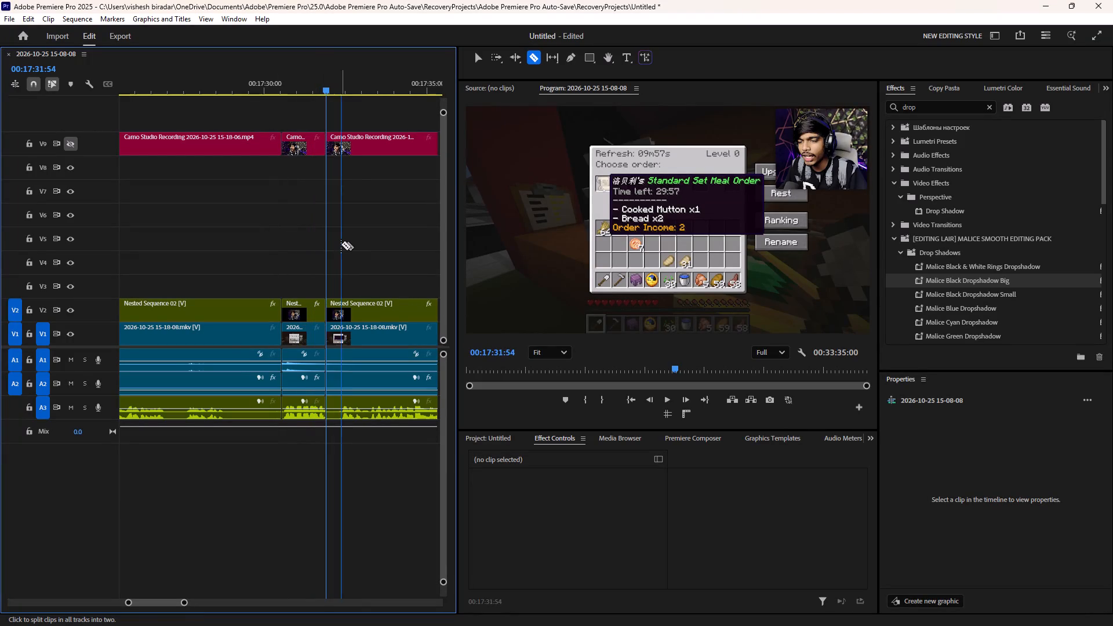
{"action": "left_click", "coordinate": [340, 244], "text": "shift"}
{"action": "type", "text": "Xd"}
Play through the meal-order talk and split all tracks at 00:17:42:31.
{"action": "key", "text": "space"}
{"action": "scroll", "coordinate": [250, 264], "scroll_direction": "down", "scroll_amount": 12}
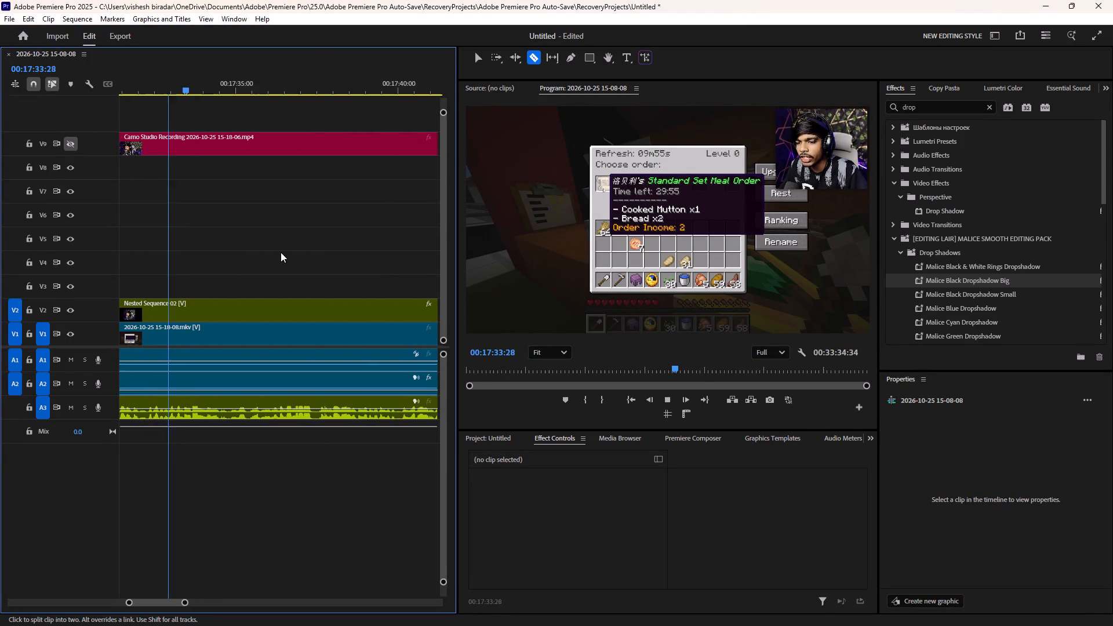
{"action": "scroll", "coordinate": [280, 252], "scroll_direction": "down", "scroll_amount": 2}
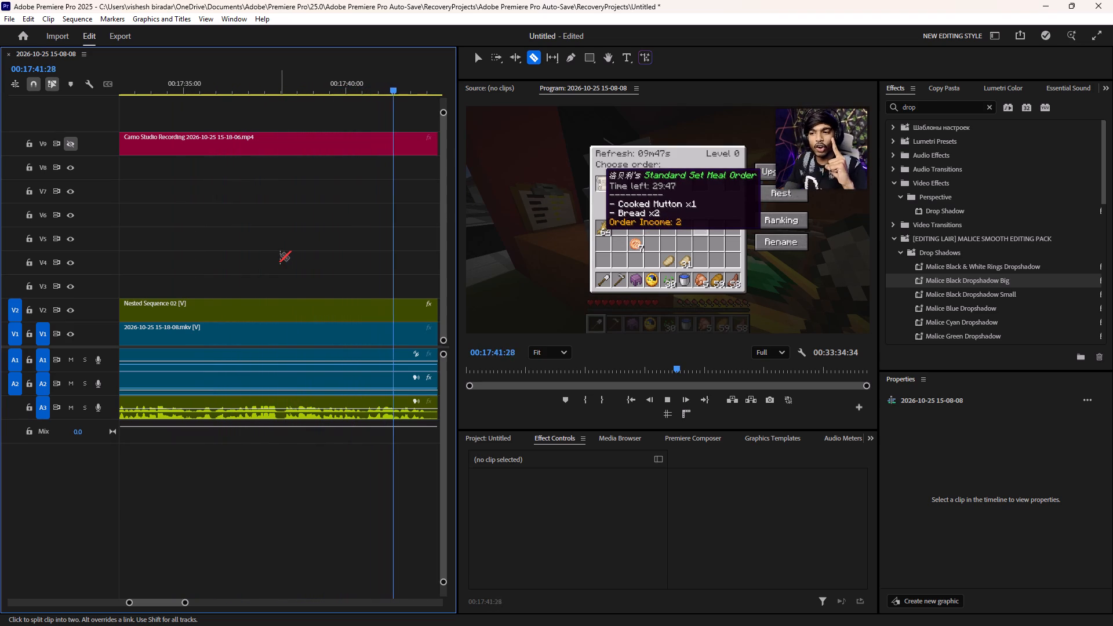
{"action": "scroll", "coordinate": [281, 256], "scroll_direction": "down", "scroll_amount": 6}
{"action": "scroll", "coordinate": [332, 326], "scroll_direction": "down", "scroll_amount": 3}
{"action": "key", "text": "space"}
{"action": "left_click", "coordinate": [271, 323], "text": "shift"}
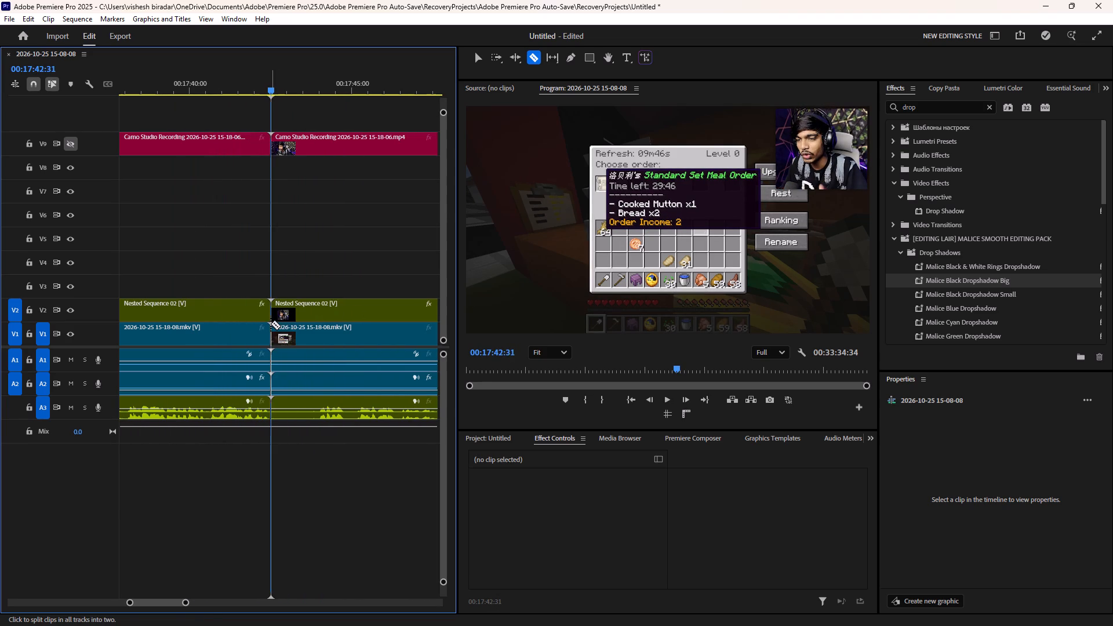
Review the footage after the 00:17:42:31 cut, through the crafting and countertop scenes, to find where the unwanted section ends.
{"action": "key", "text": "v"}
{"action": "left_click_drag", "start_coordinate": [286, 82], "coordinate": [403, 190]}
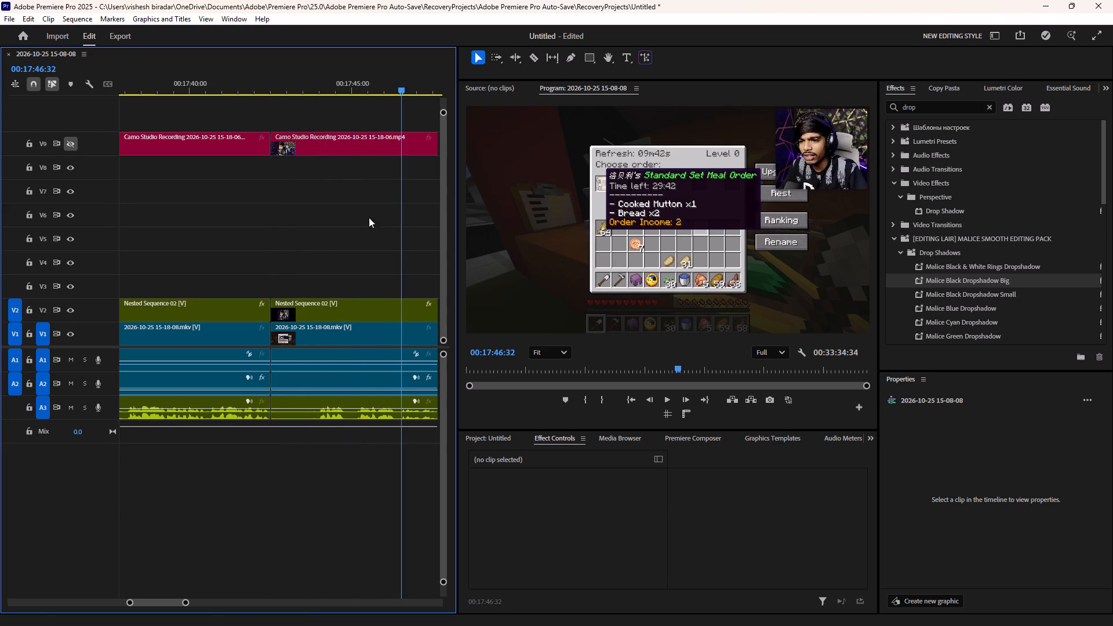
{"action": "key", "text": "space"}
{"action": "scroll", "coordinate": [323, 240], "scroll_direction": "down", "scroll_amount": 7}
{"action": "left_click_drag", "start_coordinate": [337, 79], "coordinate": [330, 162]}
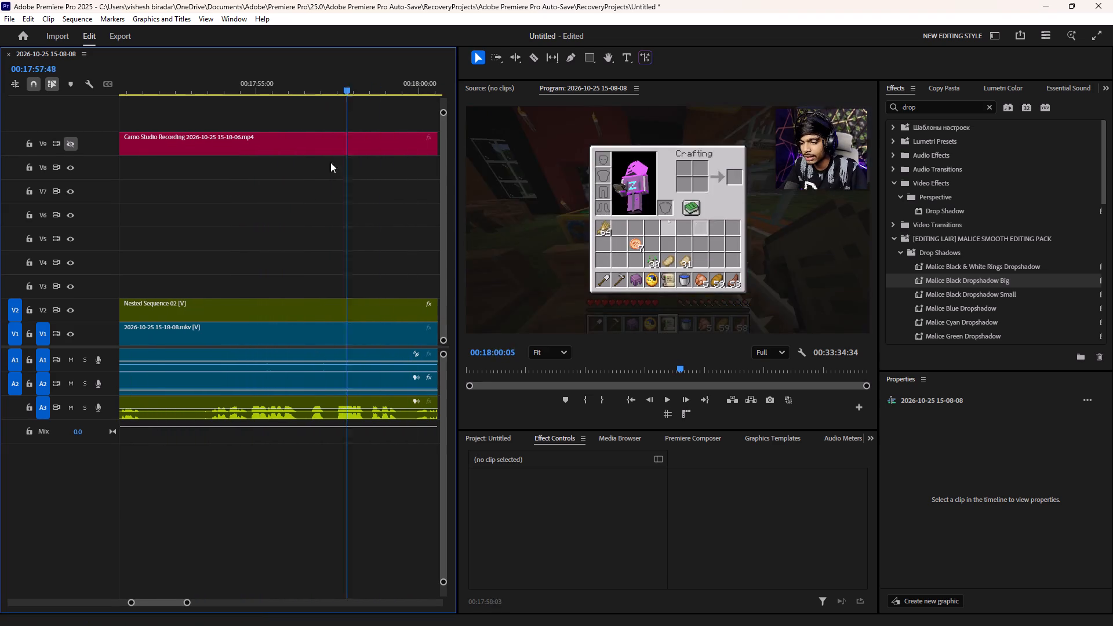
{"action": "left_click_drag", "start_coordinate": [330, 162], "coordinate": [403, 173]}
{"action": "key", "text": "space"}
{"action": "scroll", "coordinate": [354, 181], "scroll_direction": "down", "scroll_amount": 12}
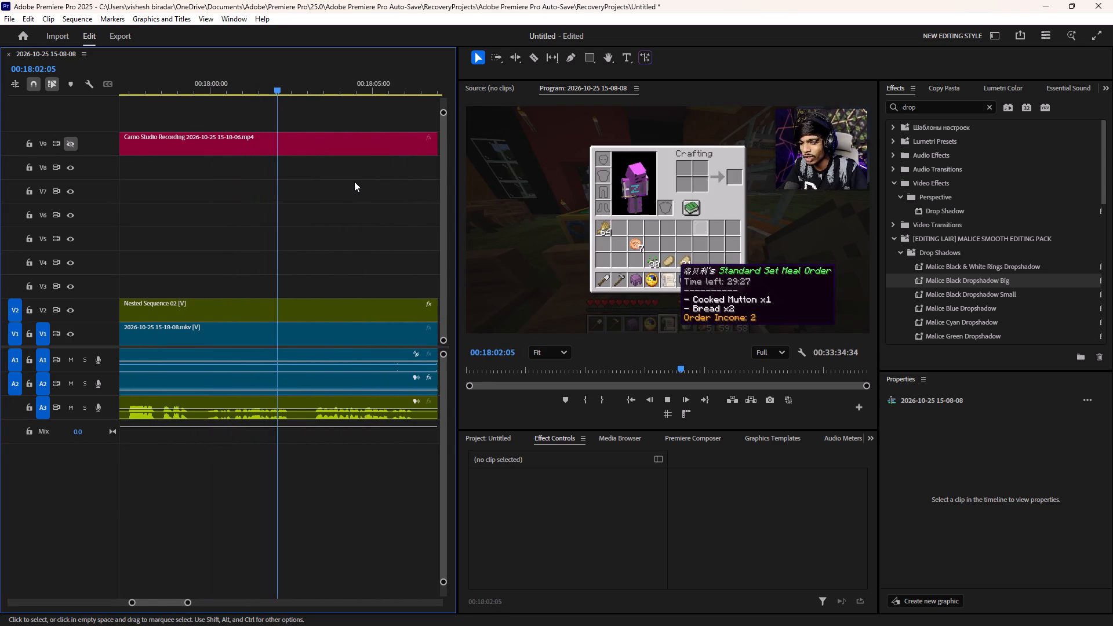
{"action": "key", "text": "space"}
{"action": "scroll", "coordinate": [354, 181], "scroll_direction": "up", "scroll_amount": 1}
{"action": "key", "text": "space"}
{"action": "scroll", "coordinate": [354, 181], "scroll_direction": "down", "scroll_amount": 3}
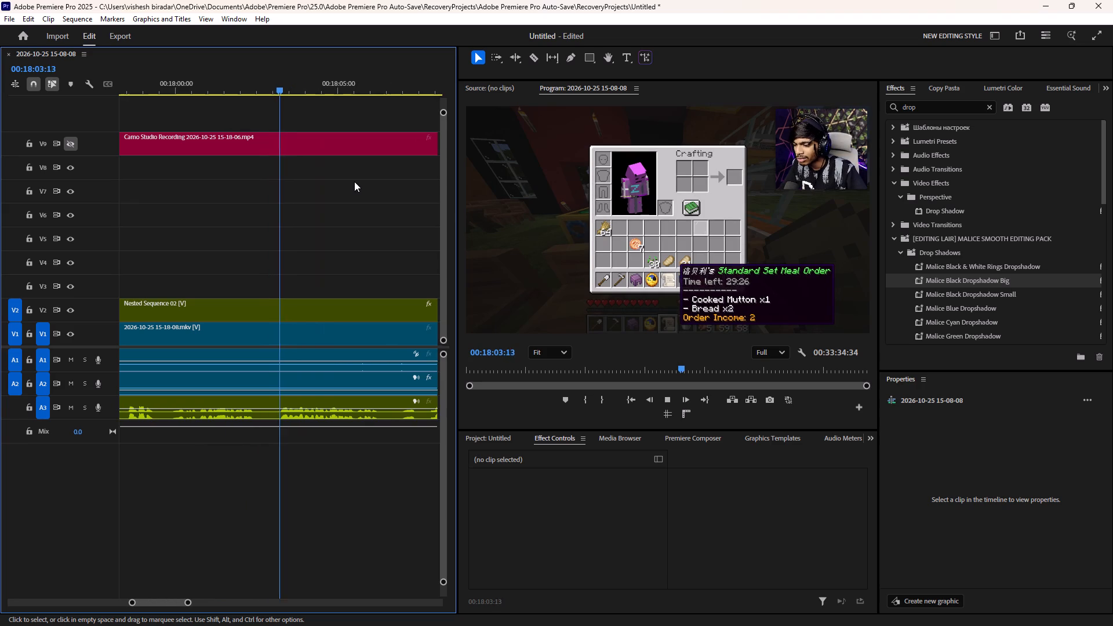
{"action": "scroll", "coordinate": [354, 181], "scroll_direction": "down", "scroll_amount": 9}
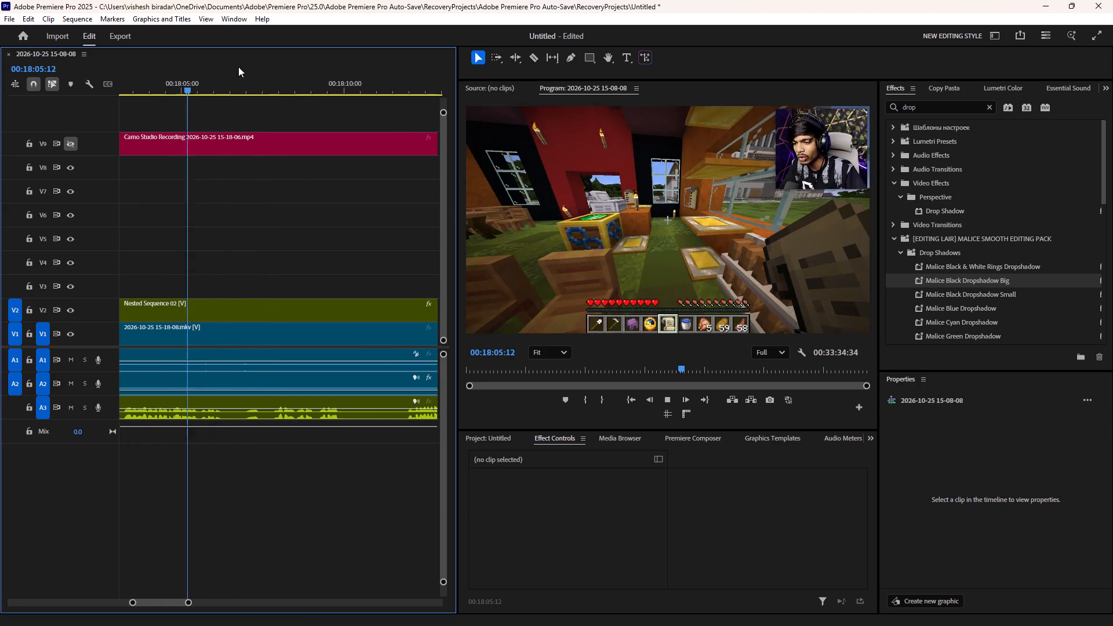
{"action": "left_click_drag", "start_coordinate": [213, 81], "coordinate": [403, 145]}
{"action": "key", "text": "space"}
{"action": "scroll", "coordinate": [348, 162], "scroll_direction": "down", "scroll_amount": 7}
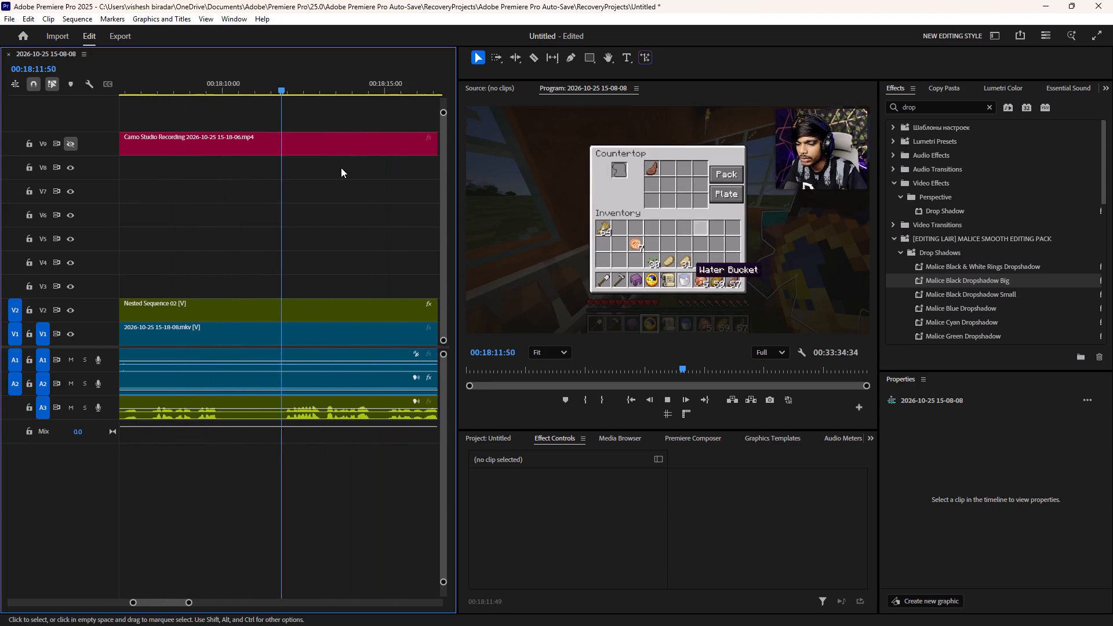
{"action": "scroll", "coordinate": [341, 168], "scroll_direction": "down", "scroll_amount": 6}
{"action": "left_click_drag", "start_coordinate": [227, 85], "coordinate": [410, 148]}
{"action": "key", "text": "space"}
{"action": "scroll", "coordinate": [276, 187], "scroll_direction": "down", "scroll_amount": 8}
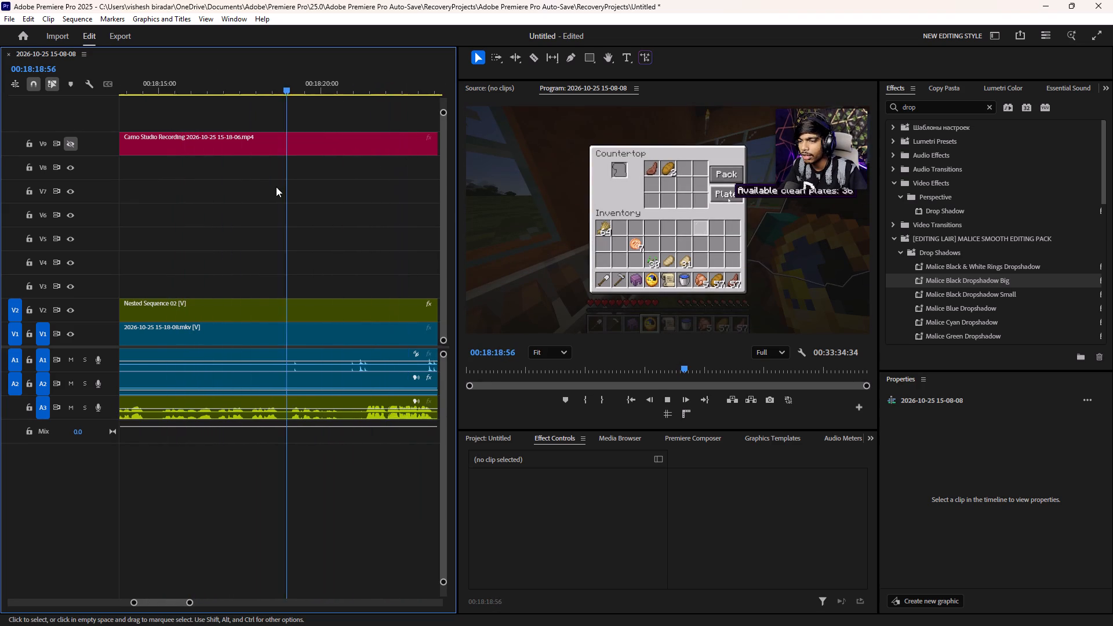
Split all tracks at 00:18:21:17 and ripple delete the section from 00:17:42:31 up to this cut.
{"action": "left_click_drag", "start_coordinate": [318, 71], "coordinate": [352, 177]}
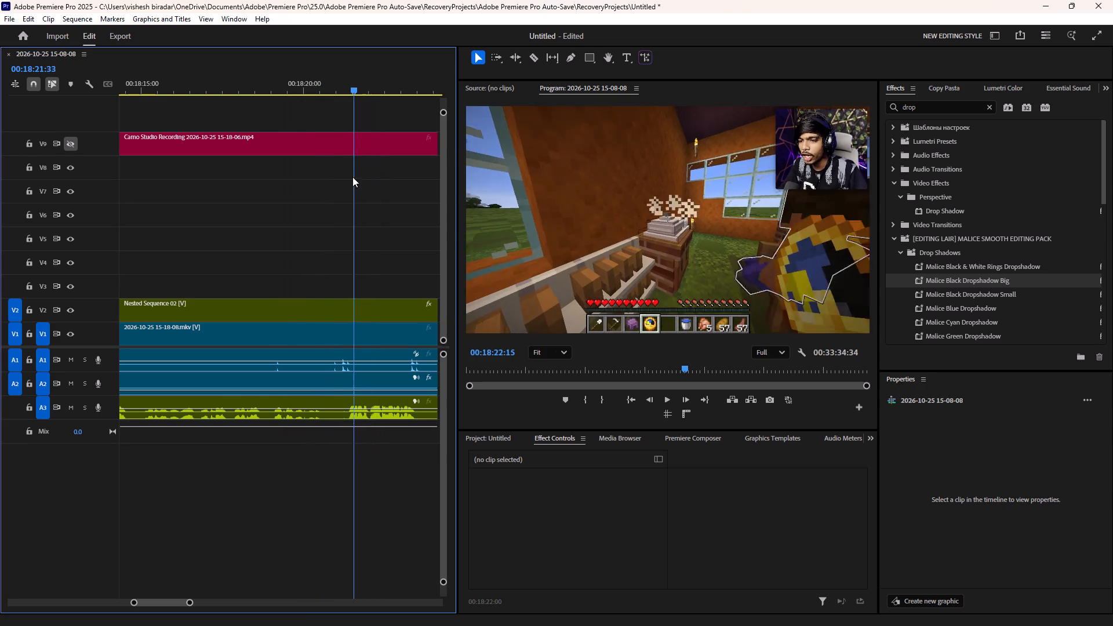
{"action": "left_click_drag", "start_coordinate": [352, 177], "coordinate": [347, 183]}
{"action": "key", "text": "c"}
{"action": "left_click", "coordinate": [345, 191], "text": "shift"}
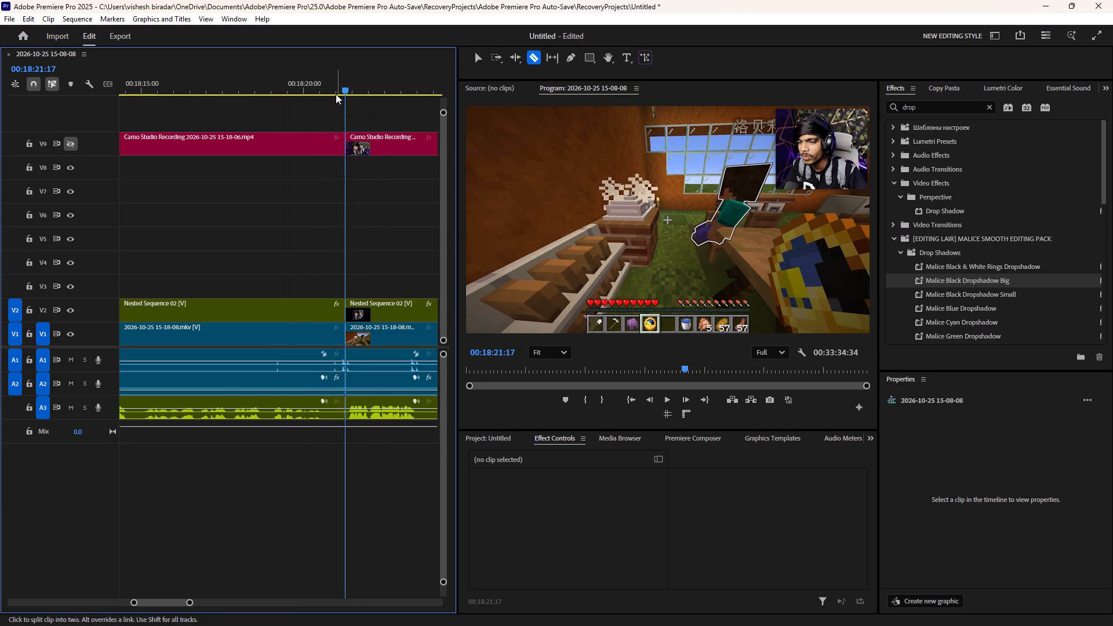
{"action": "left_click_drag", "start_coordinate": [336, 90], "coordinate": [301, 105]}
{"action": "type", "text": "Xd"}
Cut all tracks at 00:17:44:43 and about 30 frames further on, and ripple delete the segment between.
{"action": "key", "text": "space"}
{"action": "scroll", "coordinate": [272, 186], "scroll_direction": "down", "scroll_amount": 6}
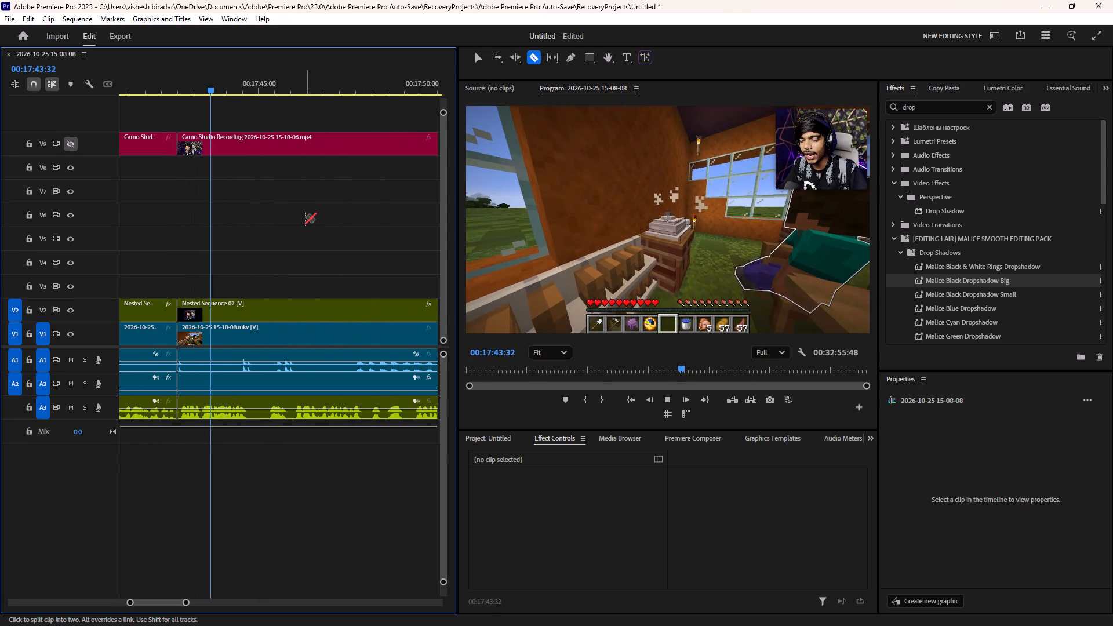
{"action": "key", "text": "space"}
{"action": "left_click", "coordinate": [249, 227], "text": "shift"}
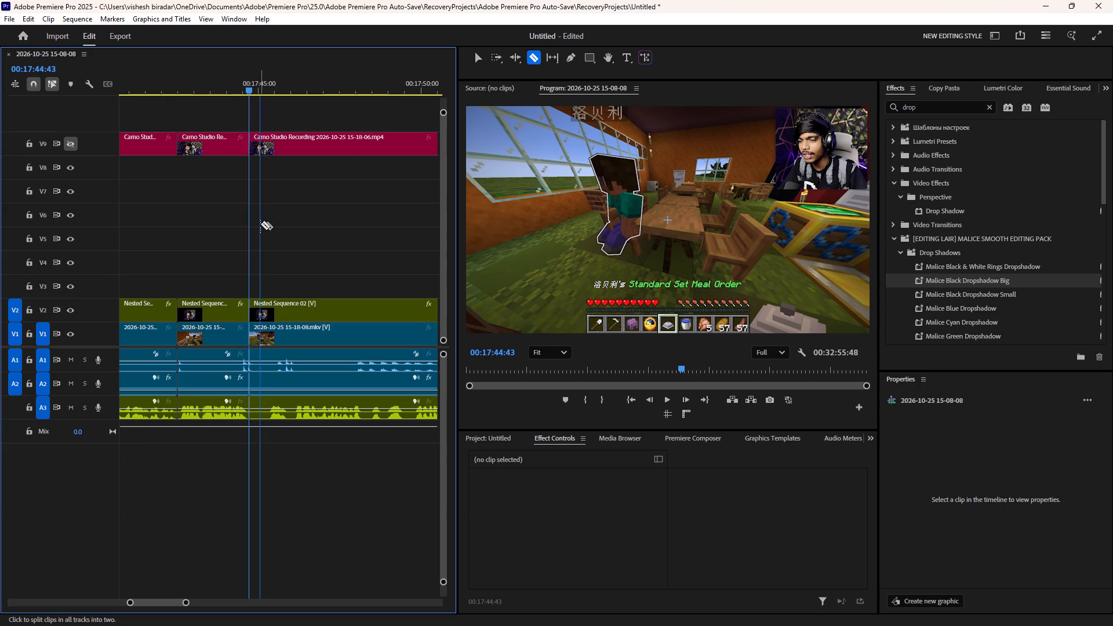
{"action": "left_click", "coordinate": [265, 220], "text": "shift"}
{"action": "key", "text": "x"}
{"action": "key", "text": "shift+d"}
Cut all tracks at 00:17:50:52 and about 37 frames further on, and ripple delete the segment between.
{"action": "key", "text": "space"}
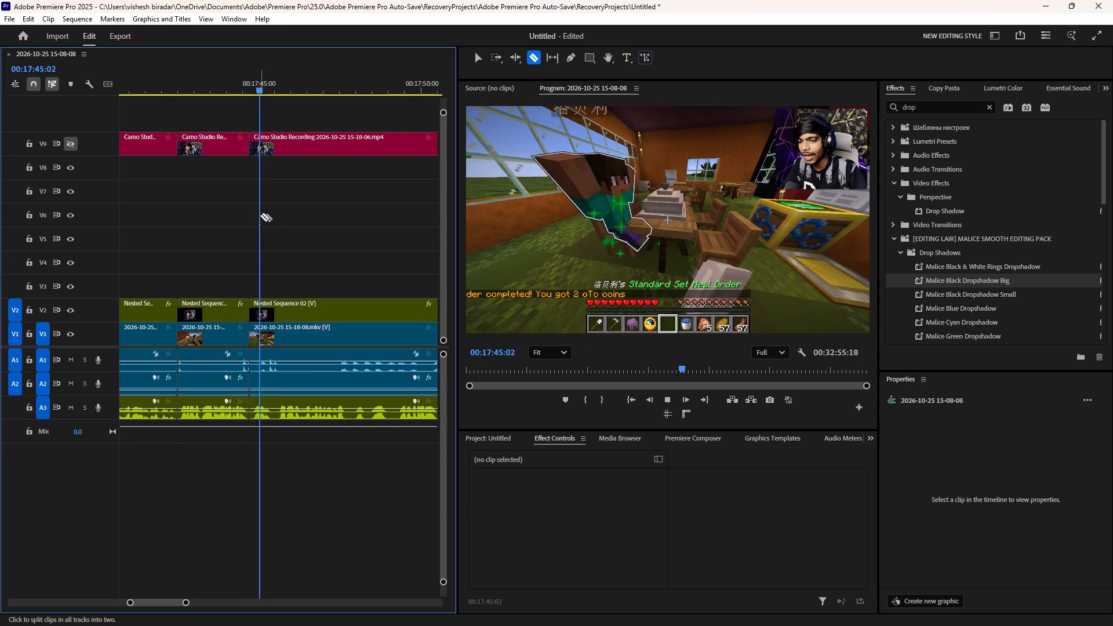
{"action": "scroll", "coordinate": [260, 216], "scroll_direction": "down", "scroll_amount": 3}
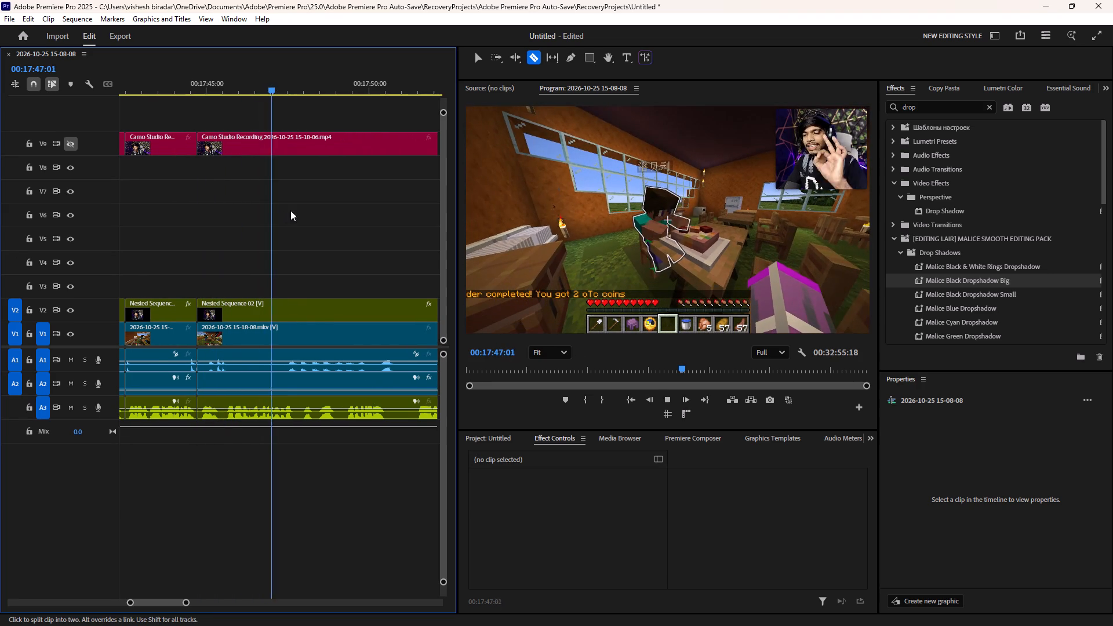
{"action": "scroll", "coordinate": [301, 216], "scroll_direction": "down", "scroll_amount": 5}
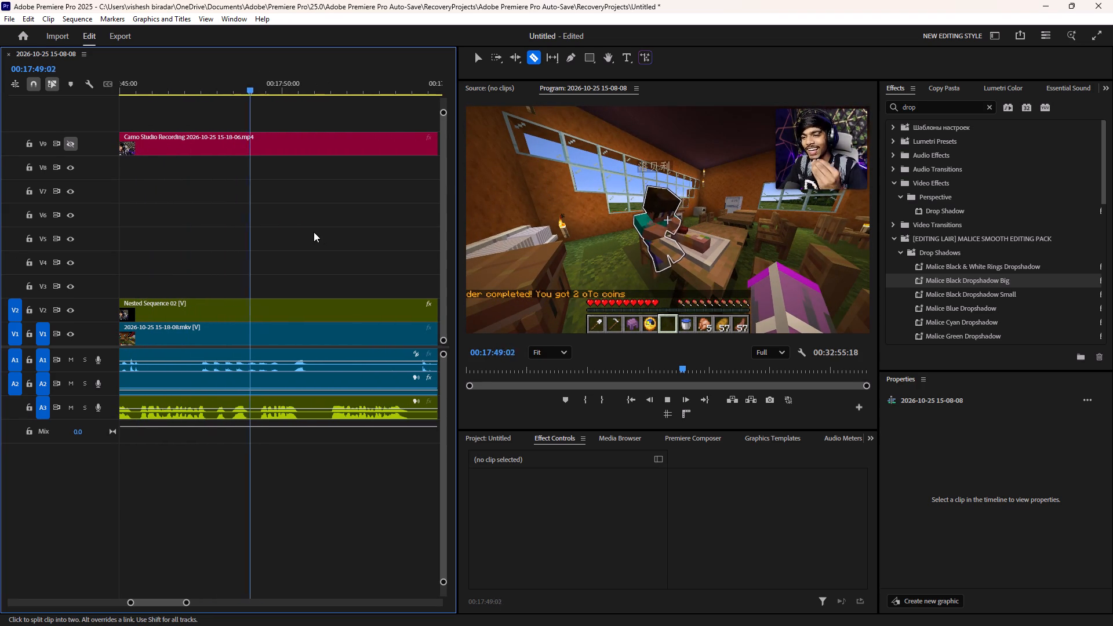
{"action": "key", "text": "space"}
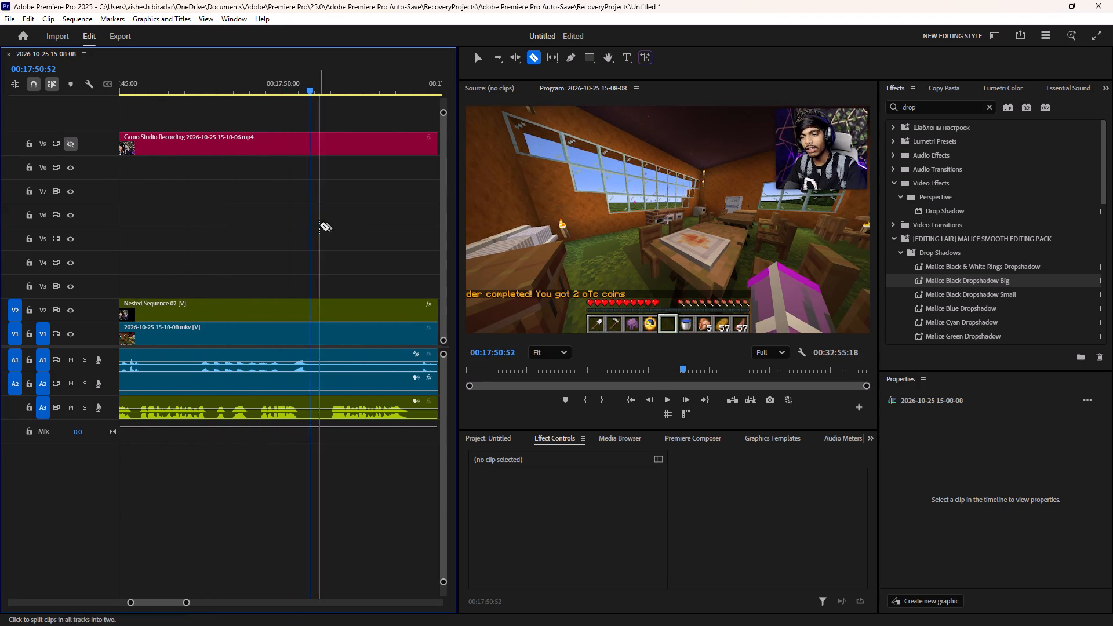
{"action": "left_click", "coordinate": [310, 230], "text": "shift"}
{"action": "left_click", "coordinate": [330, 225], "text": "shift"}
{"action": "key", "text": "x"}
{"action": "type", "text": "d"}
Cut all tracks at 00:17:53:19 and about 46 frames further on, and ripple delete the segment between.
{"action": "key", "text": "space"}
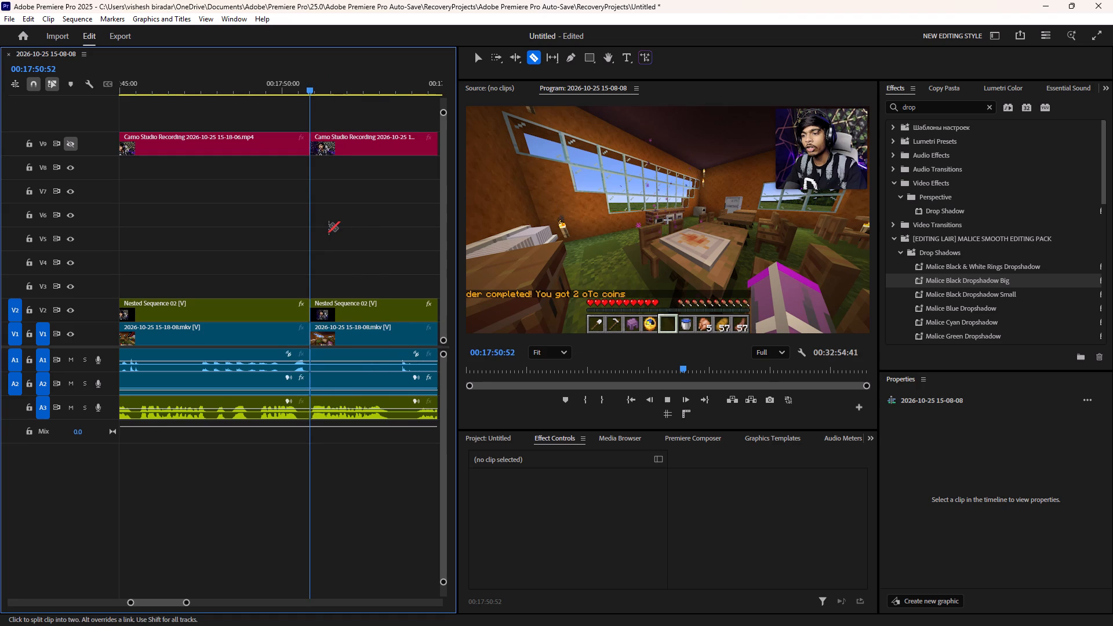
{"action": "scroll", "coordinate": [329, 225], "scroll_direction": "down", "scroll_amount": 5}
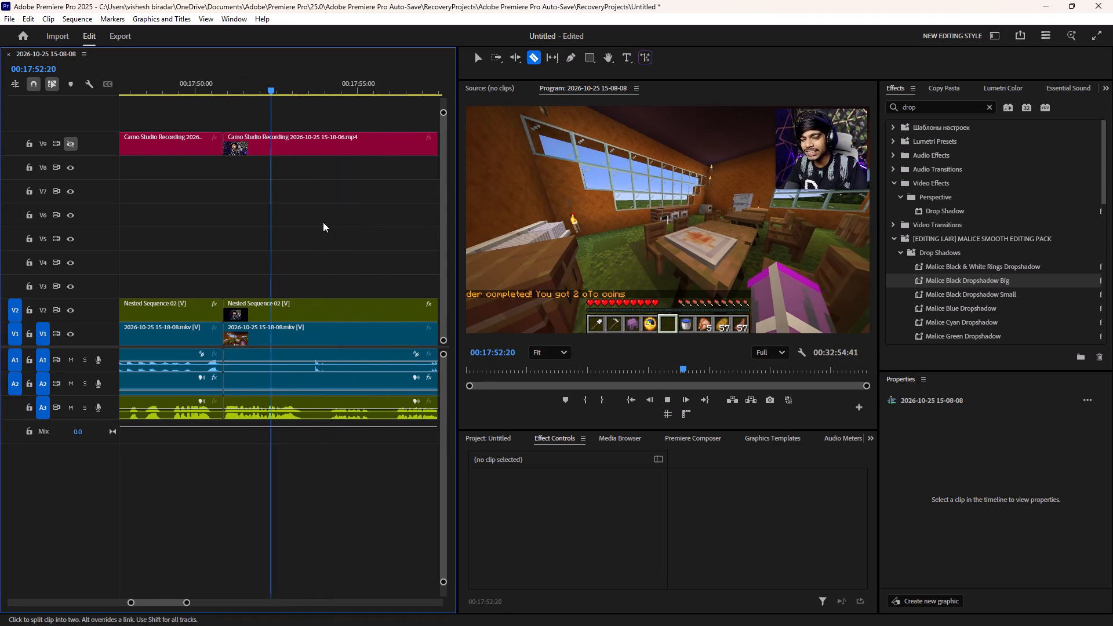
{"action": "key", "text": "space"}
{"action": "left_click", "coordinate": [304, 236], "text": "shift"}
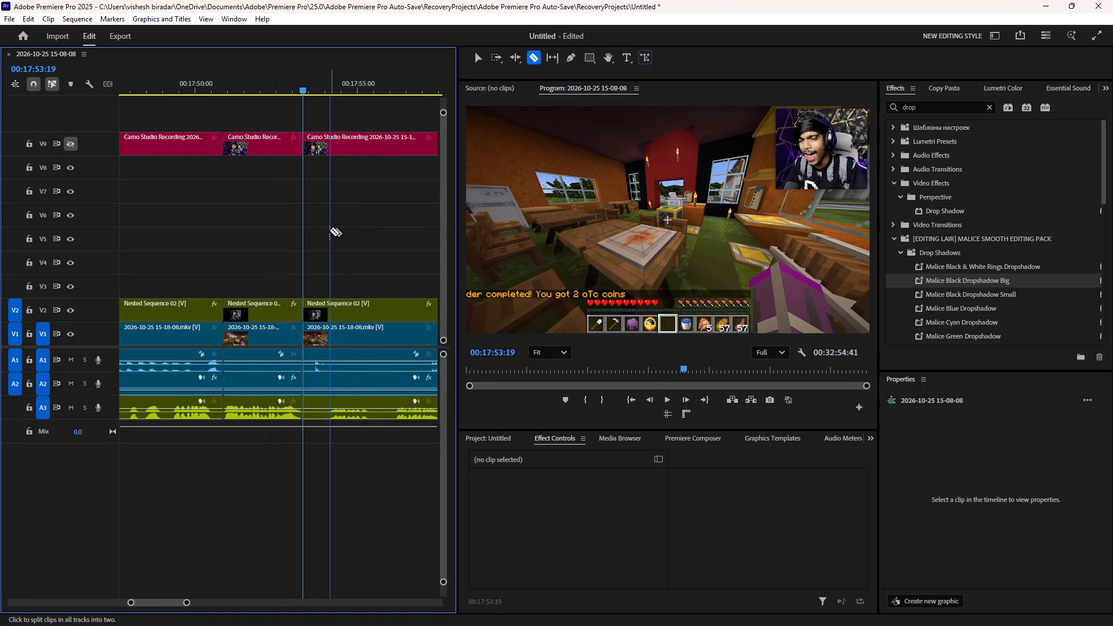
{"action": "left_click", "coordinate": [328, 230], "text": "shift"}
{"action": "key", "text": "x"}
{"action": "key", "text": "shift+d"}
Cut all tracks at 00:17:54:37 and about 46 frames further on, and ripple delete the segment between.
{"action": "key", "text": "space"}
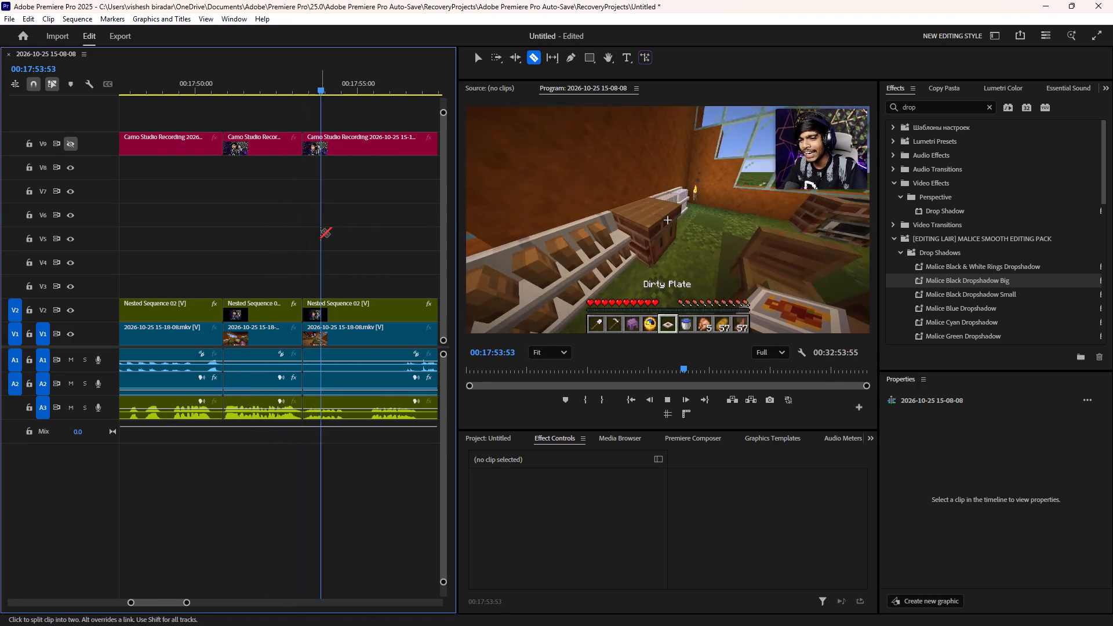
{"action": "key", "text": "space"}
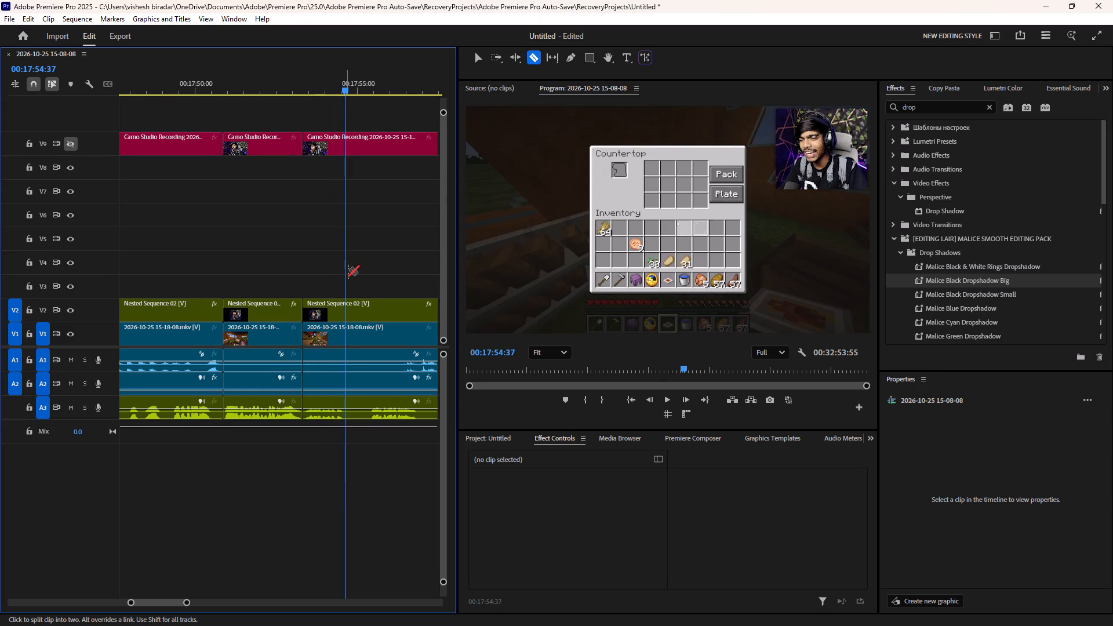
{"action": "key", "text": "c"}
{"action": "left_click", "coordinate": [344, 282], "text": "shift"}
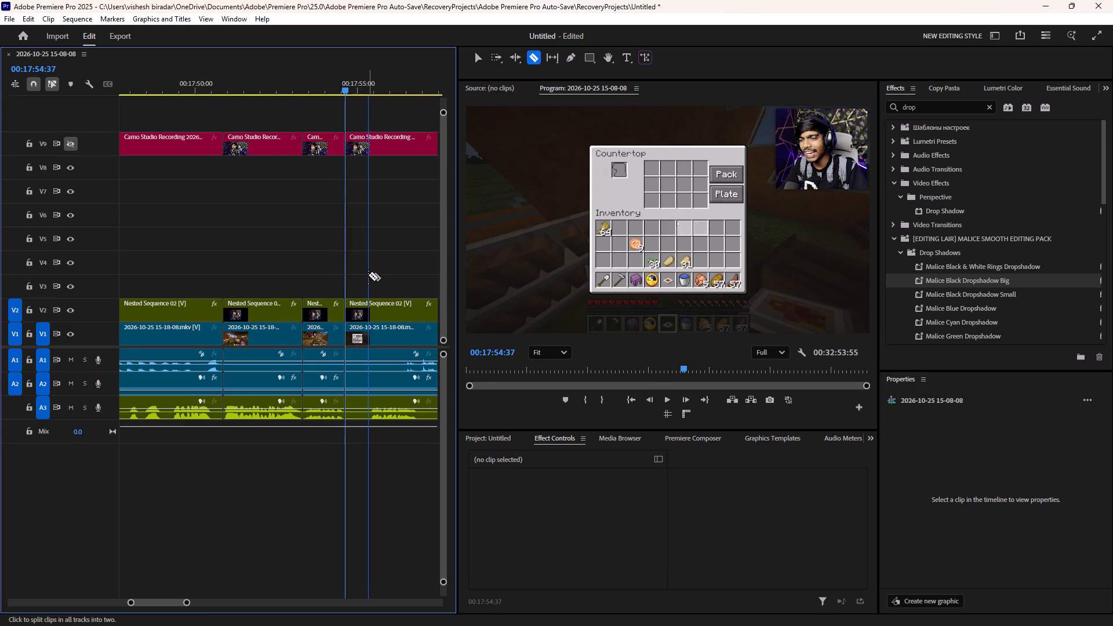
{"action": "left_click", "coordinate": [370, 274], "text": "shift"}
{"action": "key", "text": "x"}
{"action": "key", "text": "shift+d"}
Cut all tracks around the silent stretch from about 00:17:57:43 to 00:18:03:37 and ripple delete it.
{"action": "key", "text": "space"}
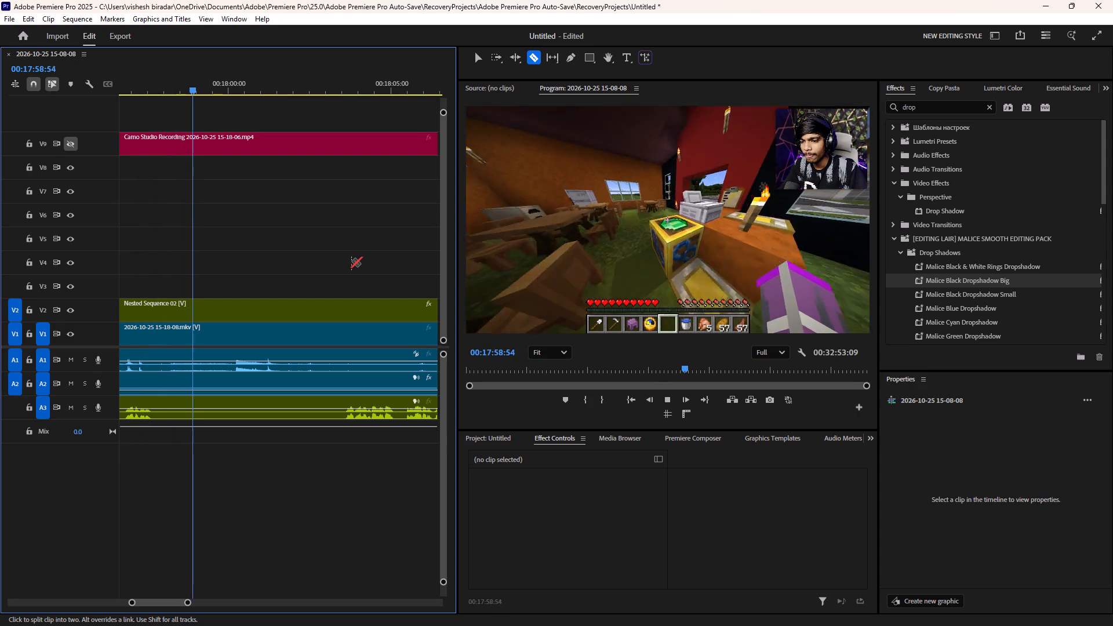
{"action": "key", "text": "space"}
{"action": "scroll", "coordinate": [351, 261], "scroll_direction": "up", "scroll_amount": 4}
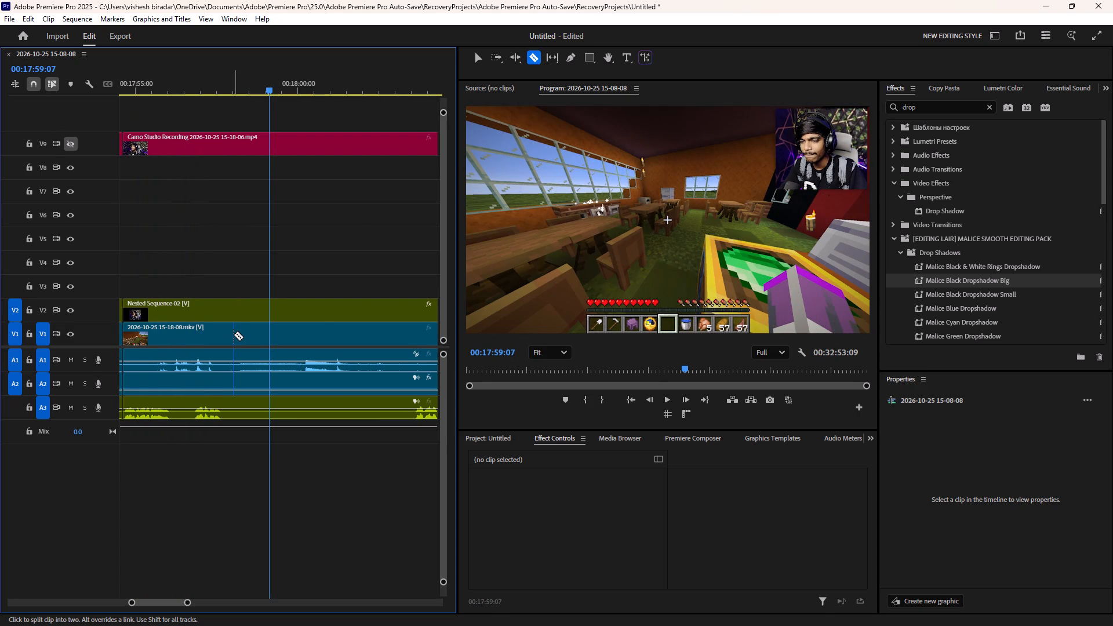
{"action": "key", "text": "c"}
{"action": "left_click", "coordinate": [224, 326], "text": "shift"}
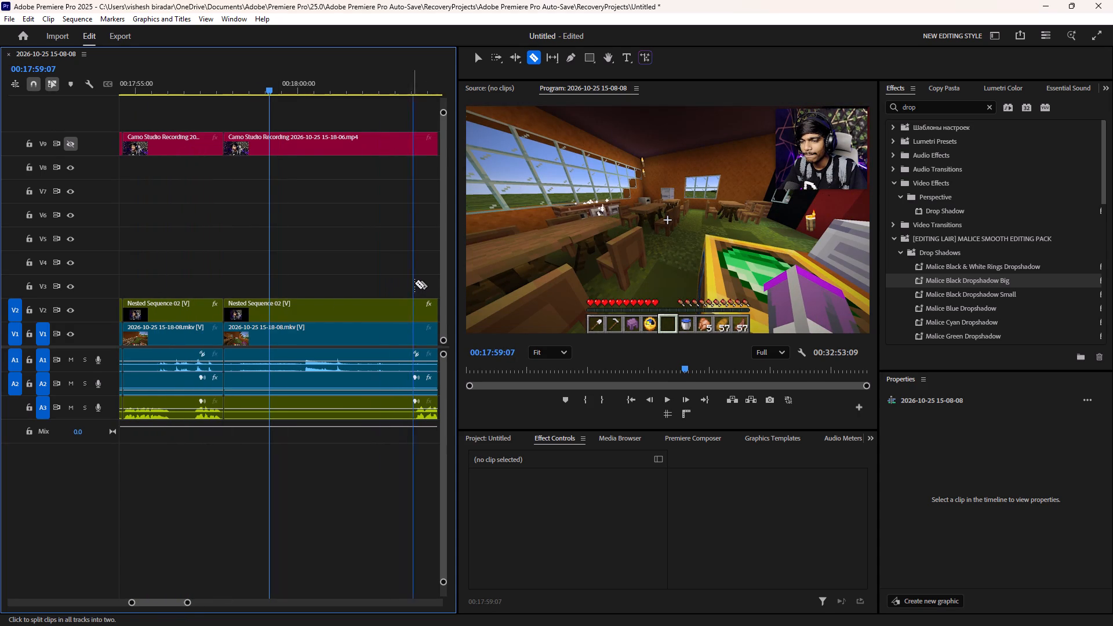
{"action": "left_click", "coordinate": [415, 283], "text": "shift"}
{"action": "key", "text": "x"}
{"action": "type", "text": "d"}
Cut all tracks at about 00:18:06:37 and 00:18:07:55, and ripple delete the segment from the first cut to the existing clip boundary.
{"action": "key", "text": "space"}
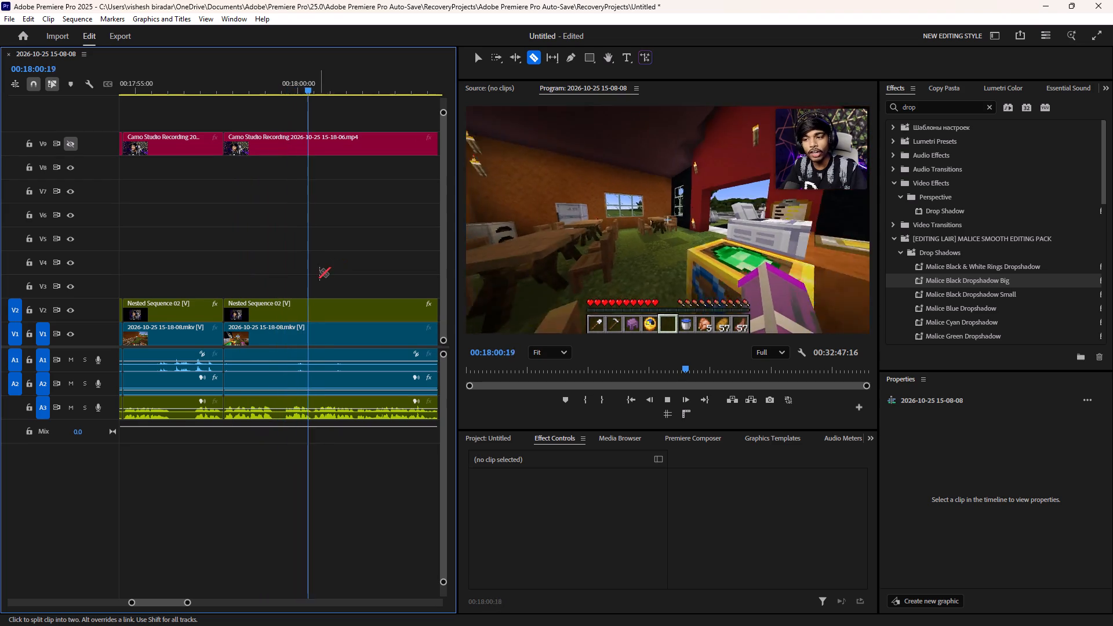
{"action": "scroll", "coordinate": [311, 271], "scroll_direction": "down", "scroll_amount": 12}
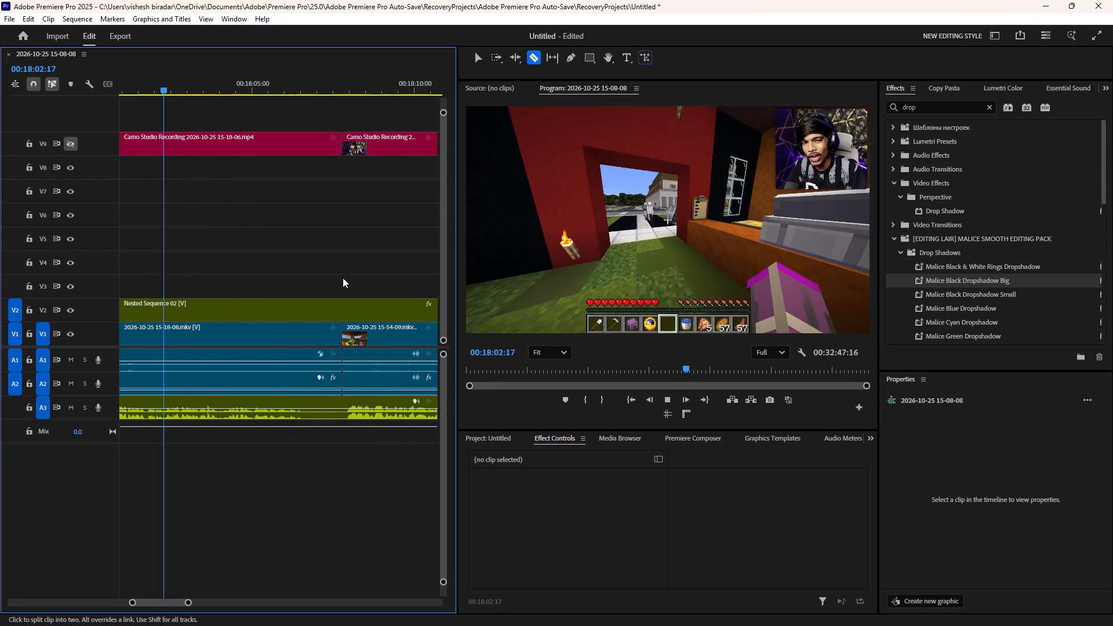
{"action": "key", "text": "space"}
{"action": "left_click", "coordinate": [304, 290], "text": "shift"}
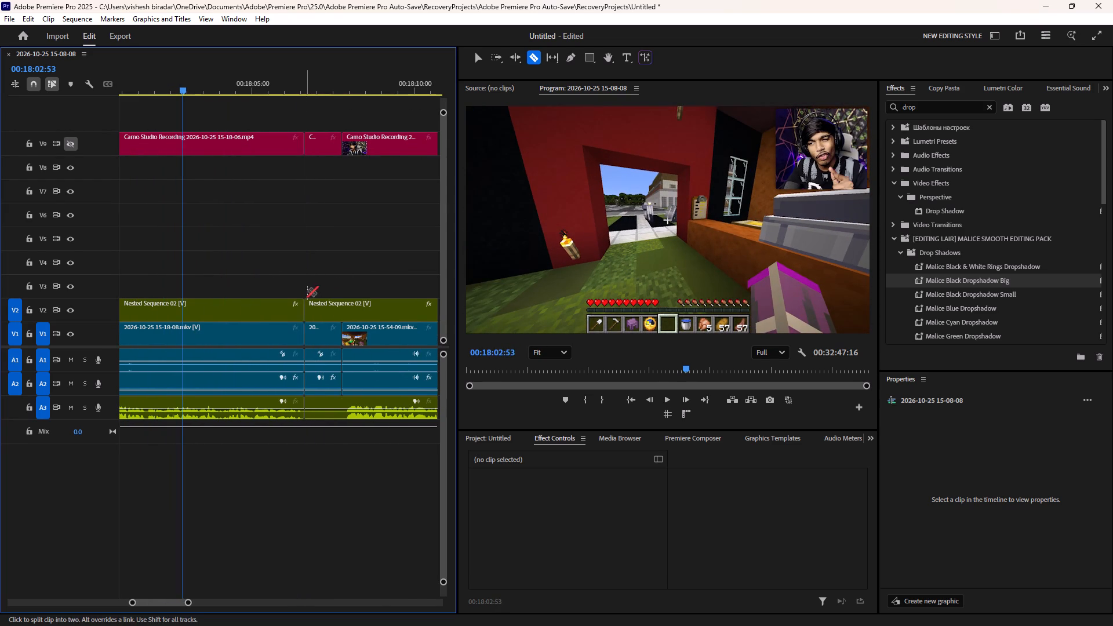
{"action": "key", "text": "space"}
{"action": "scroll", "coordinate": [343, 275], "scroll_direction": "down", "scroll_amount": 1}
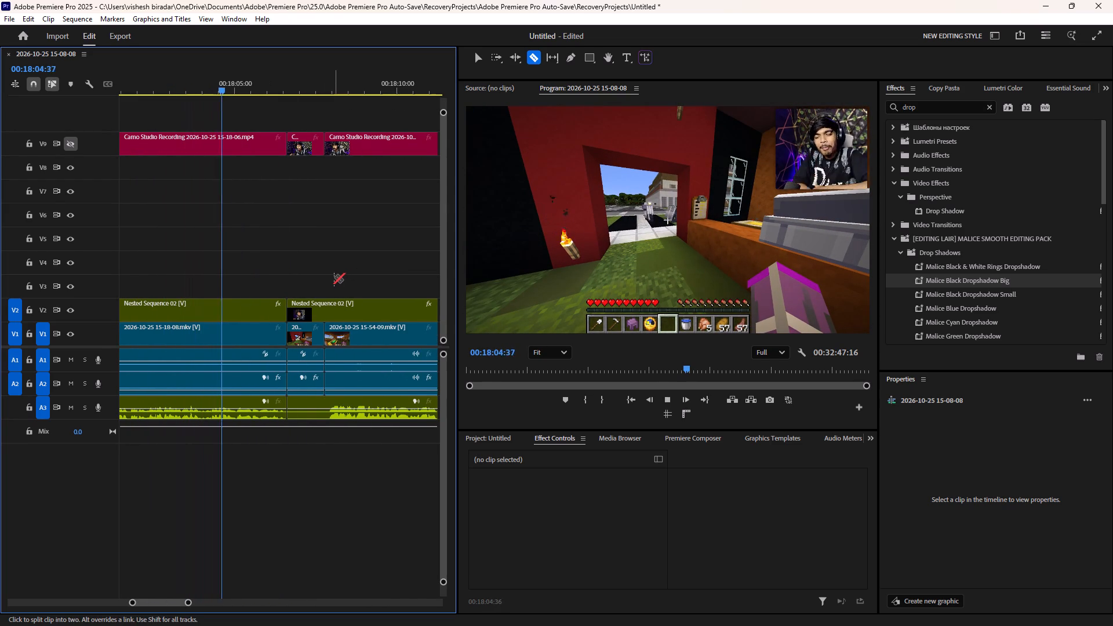
{"action": "key", "text": "space"}
{"action": "key", "text": "space"}
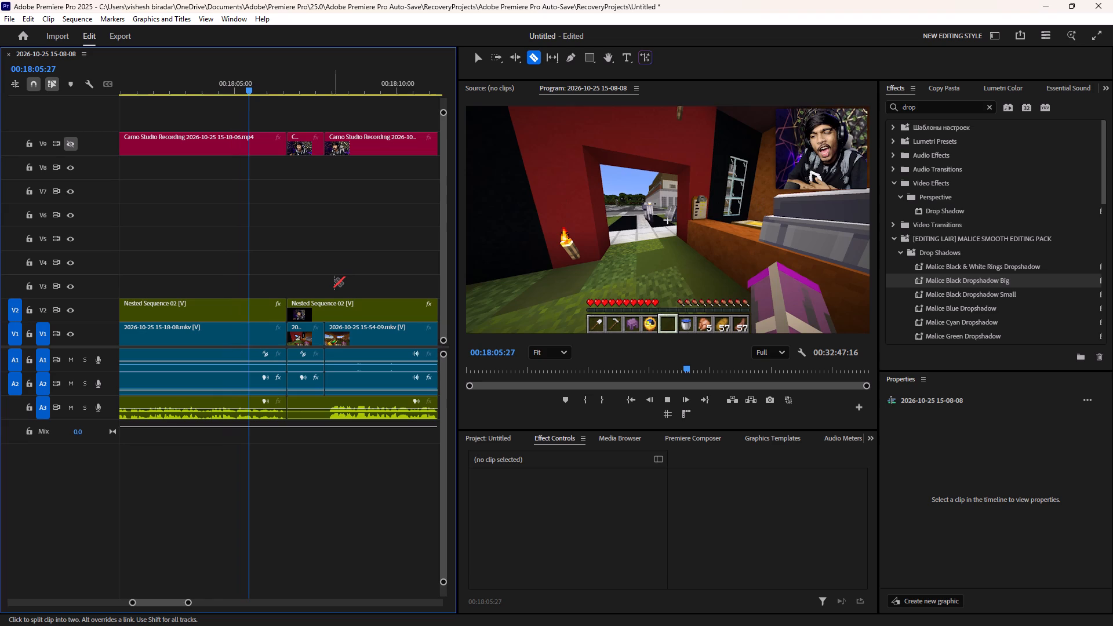
{"action": "key", "text": "space"}
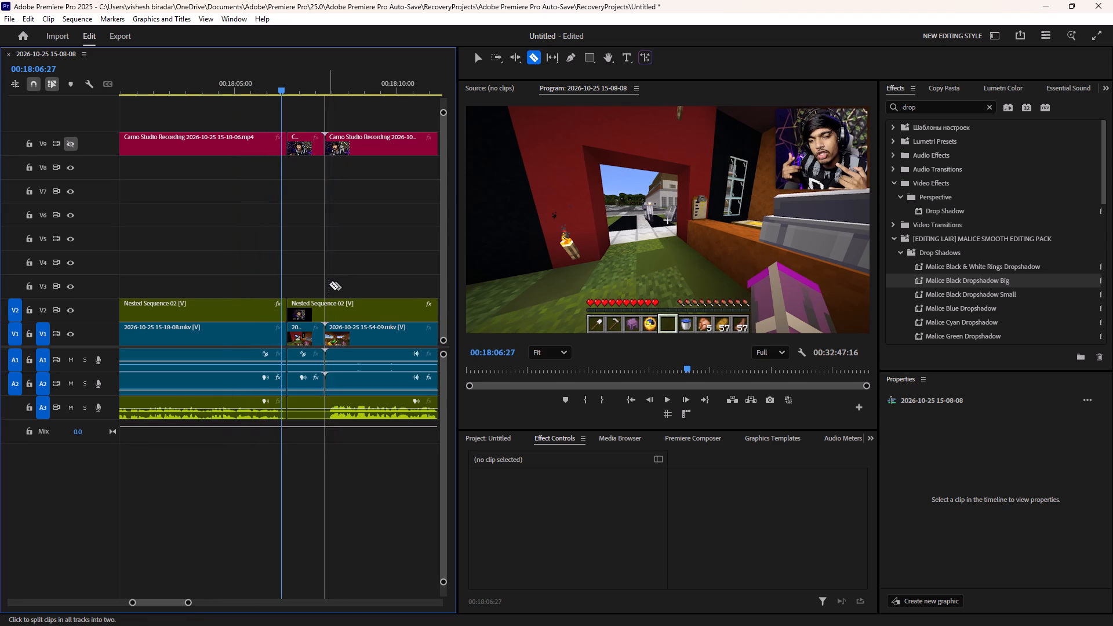
{"action": "left_click", "coordinate": [330, 286], "text": "shift"}
{"action": "key", "text": "space"}
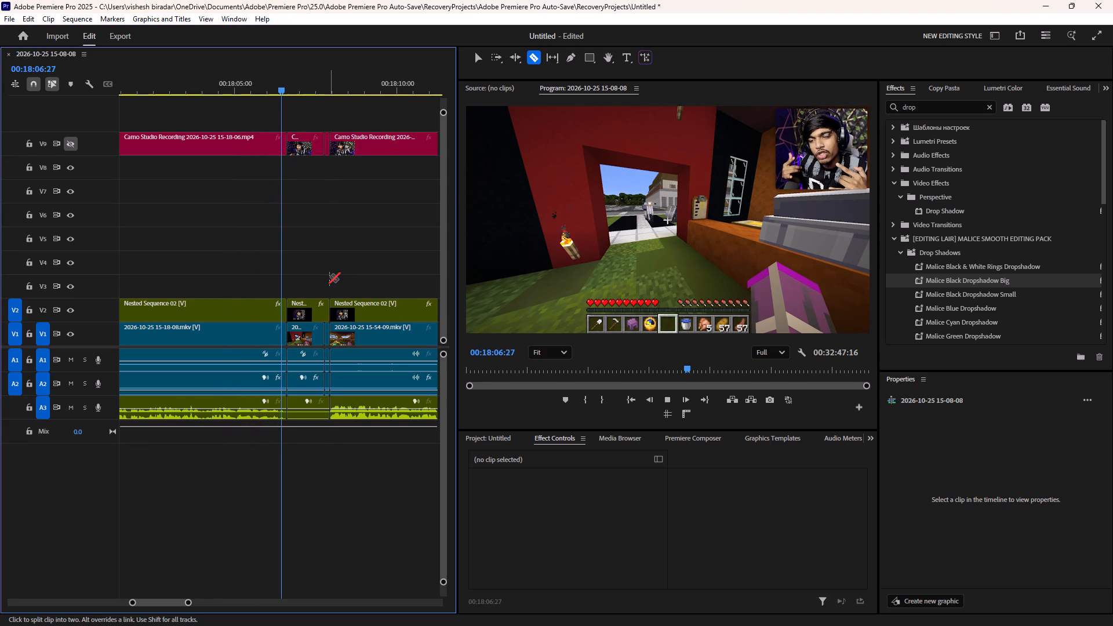
{"action": "key", "text": "space"}
{"action": "type", "text": "Xd"}
Ripple delete the leftover sliver of about 9 frames just after the cut at about 00:18:06:37.
{"action": "key", "text": "space"}
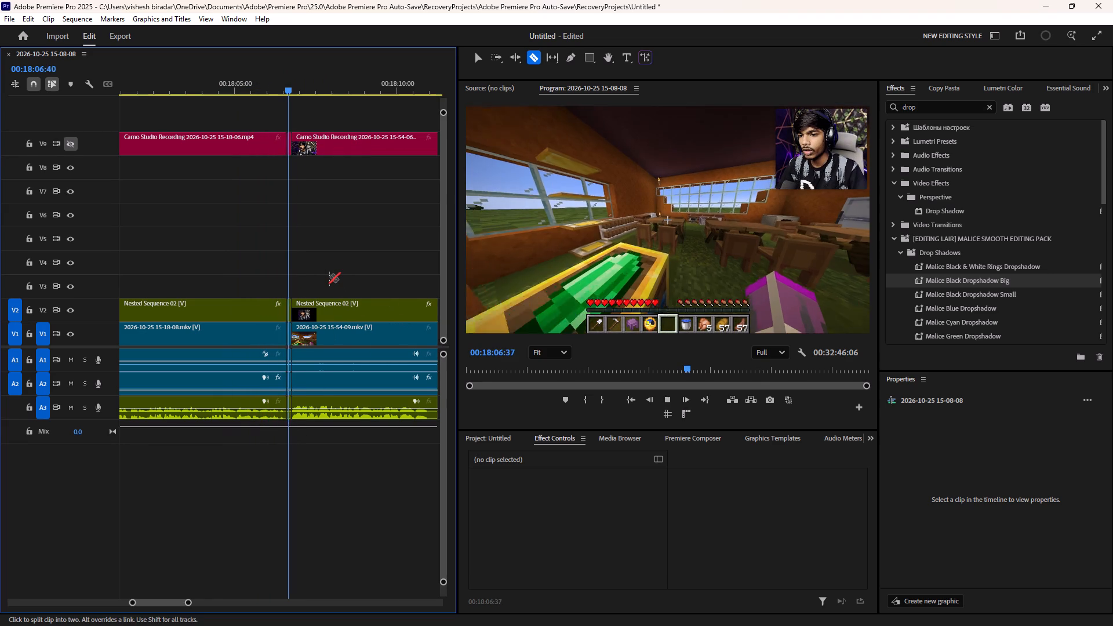
{"action": "key", "text": "space"}
{"action": "left_click_drag", "start_coordinate": [294, 81], "coordinate": [292, 100]}
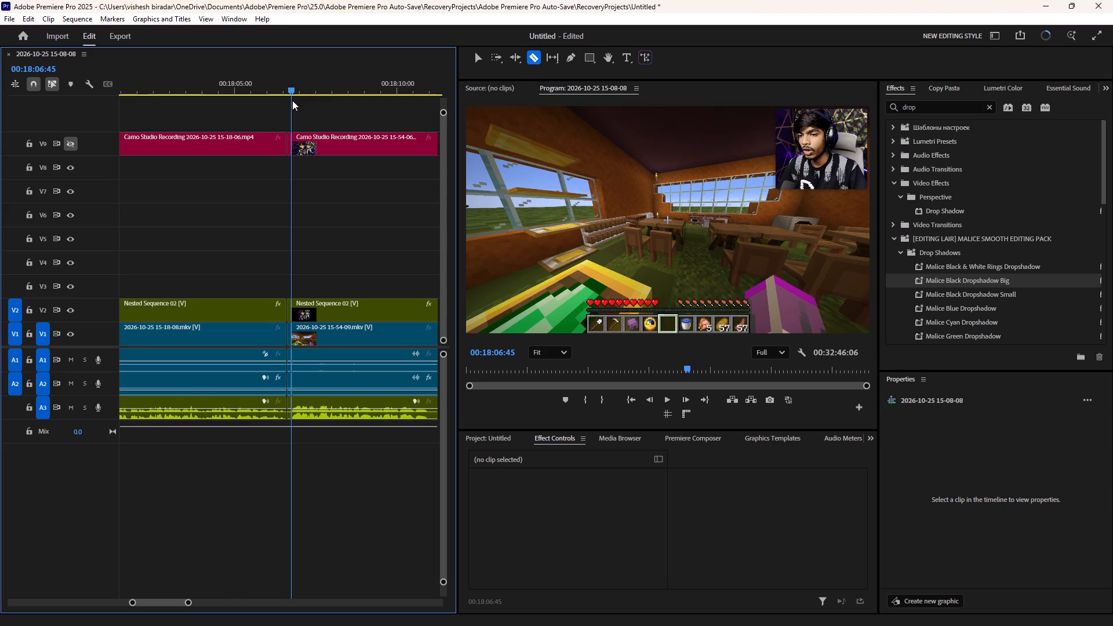
{"action": "left_click_drag", "start_coordinate": [292, 100], "coordinate": [292, 107]}
{"action": "key", "text": "x"}
{"action": "key", "text": "shift+d"}
Cut all tracks at about 00:18:10:48 and 00:18:13:07, and ripple delete the segment between.
{"action": "key", "text": "space"}
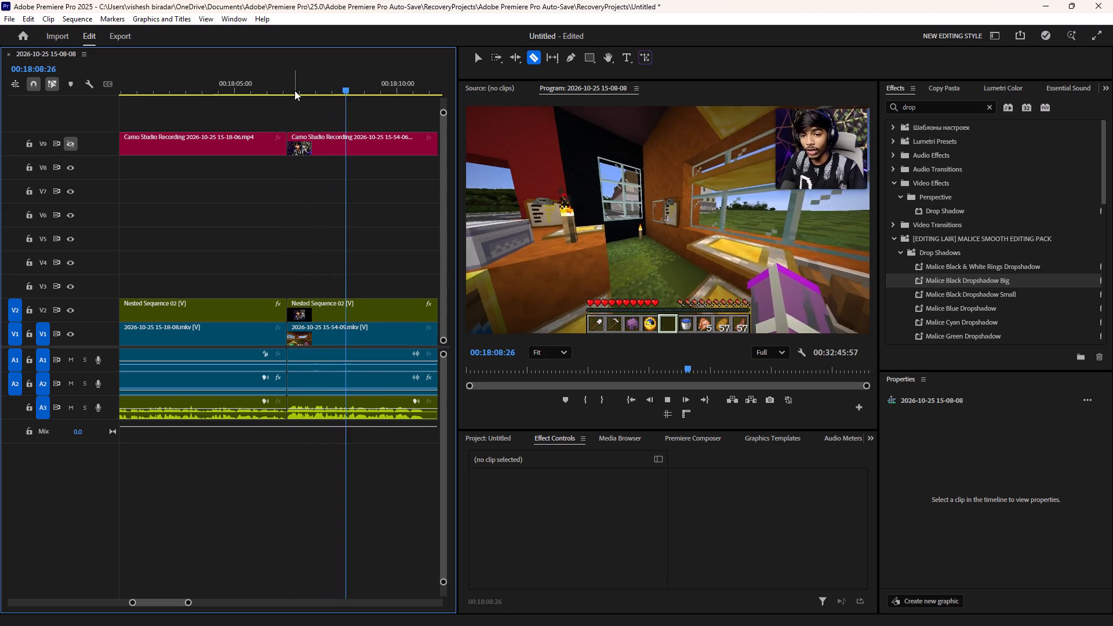
{"action": "scroll", "coordinate": [290, 150], "scroll_direction": "down", "scroll_amount": 4}
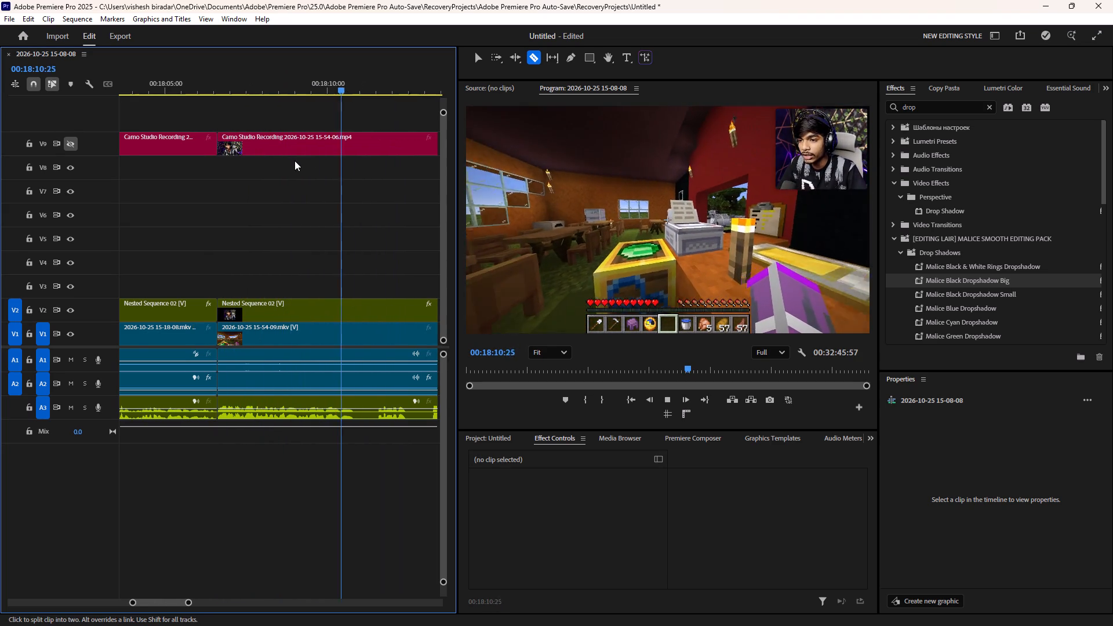
{"action": "scroll", "coordinate": [314, 181], "scroll_direction": "down", "scroll_amount": 5}
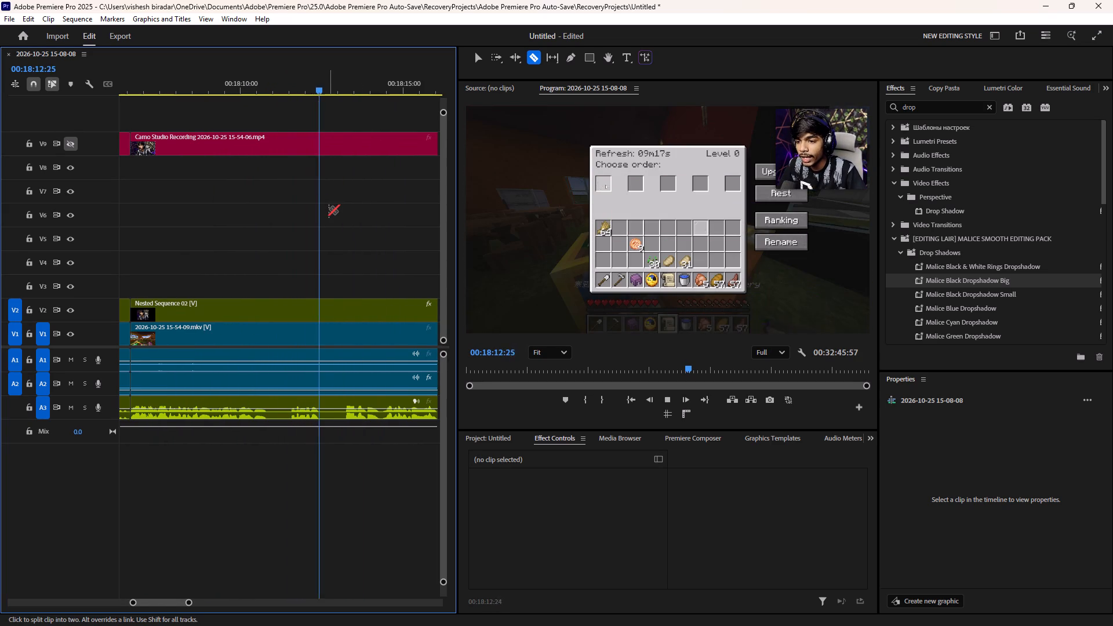
{"action": "key", "text": "space"}
{"action": "left_click", "coordinate": [267, 245], "text": "shift"}
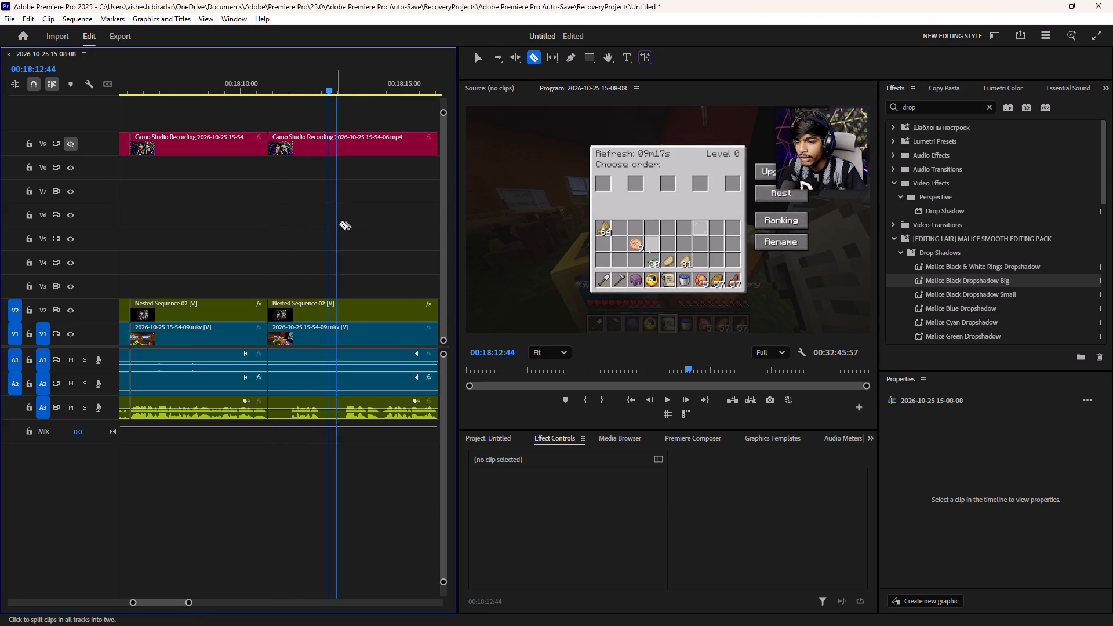
{"action": "left_click", "coordinate": [343, 221], "text": "shift"}
{"action": "key", "text": "x"}
{"action": "key", "text": "shift+d"}
Cut all tracks at 00:18:25:57 and about 37 frames further on, and ripple delete the segment between.
{"action": "key", "text": "space"}
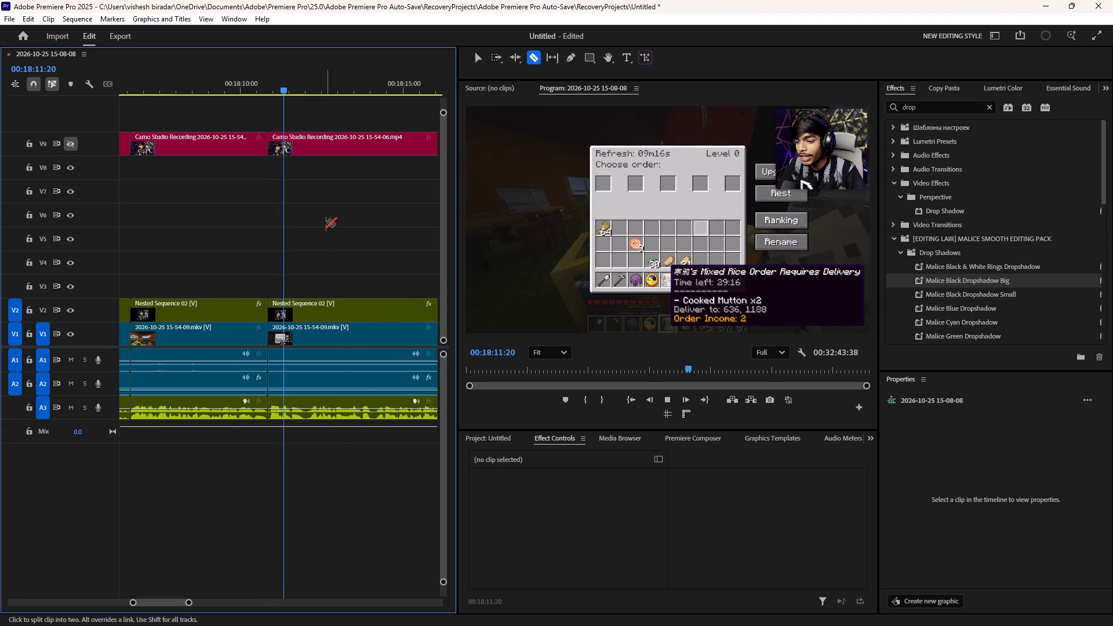
{"action": "scroll", "coordinate": [326, 221], "scroll_direction": "down", "scroll_amount": 4}
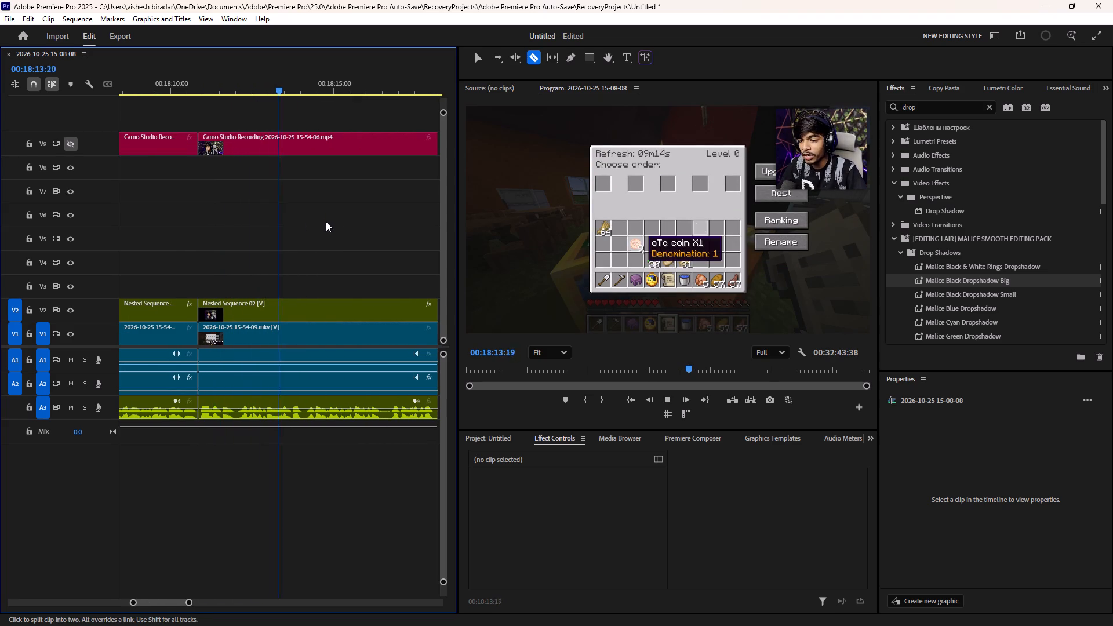
{"action": "scroll", "coordinate": [323, 223], "scroll_direction": "down", "scroll_amount": 11}
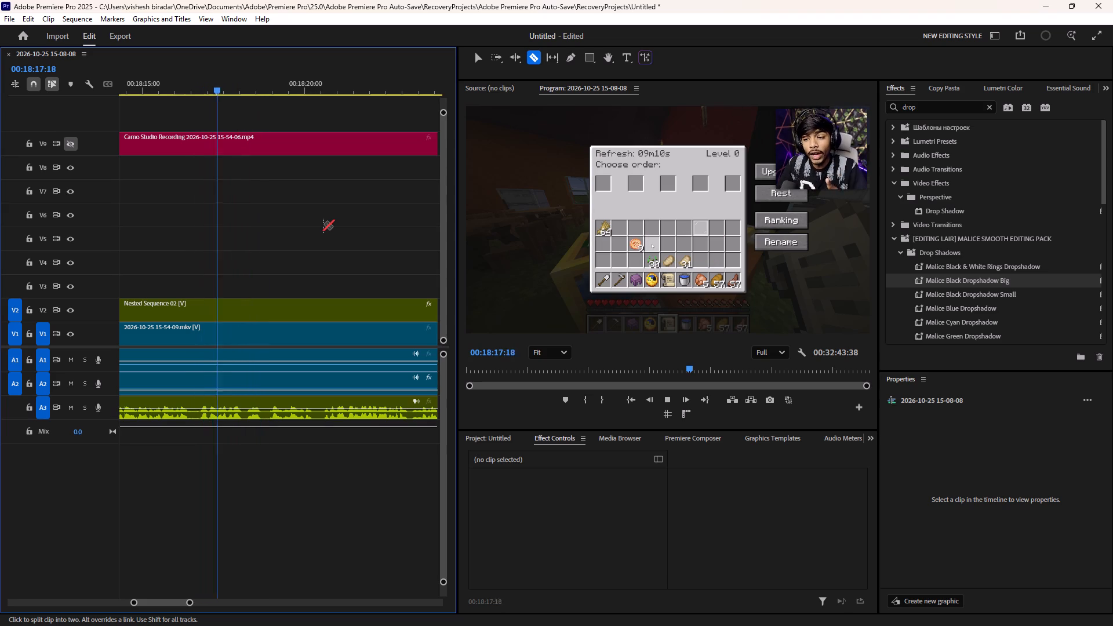
{"action": "scroll", "coordinate": [323, 225], "scroll_direction": "down", "scroll_amount": 5}
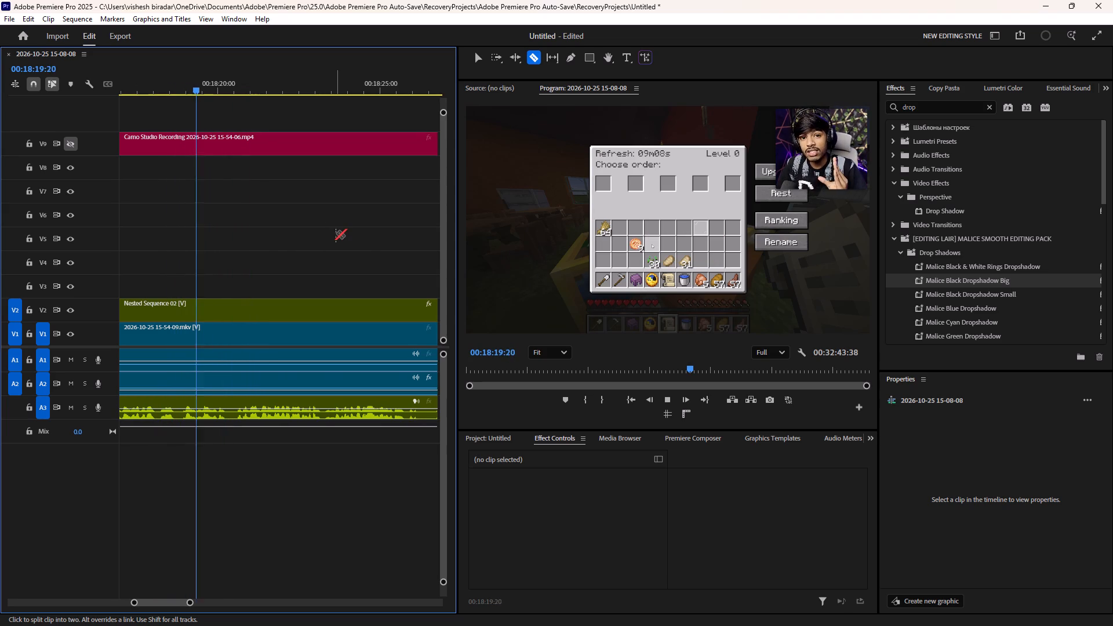
{"action": "scroll", "coordinate": [336, 233], "scroll_direction": "down", "scroll_amount": 3}
{"action": "scroll", "coordinate": [336, 233], "scroll_direction": "up", "scroll_amount": 1}
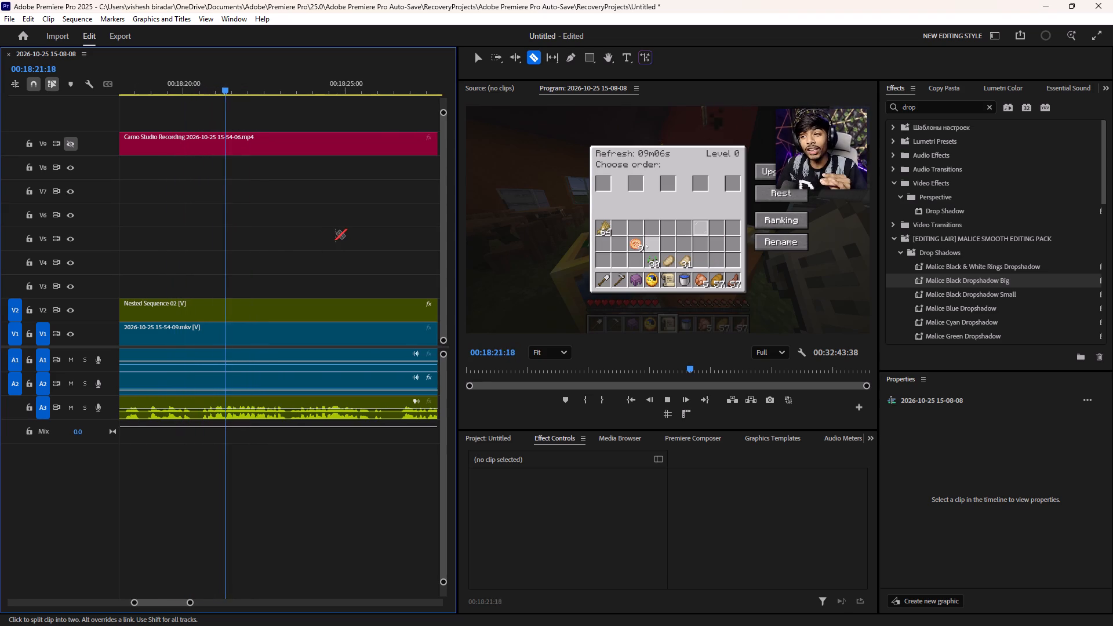
{"action": "scroll", "coordinate": [335, 234], "scroll_direction": "down", "scroll_amount": 4}
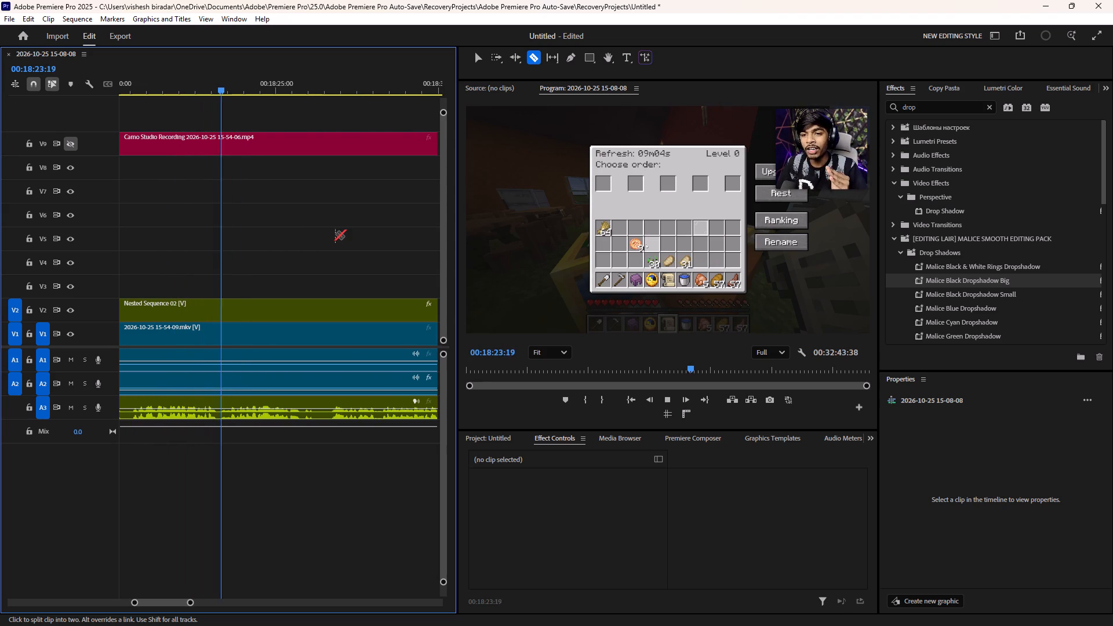
{"action": "scroll", "coordinate": [335, 234], "scroll_direction": "down", "scroll_amount": 3}
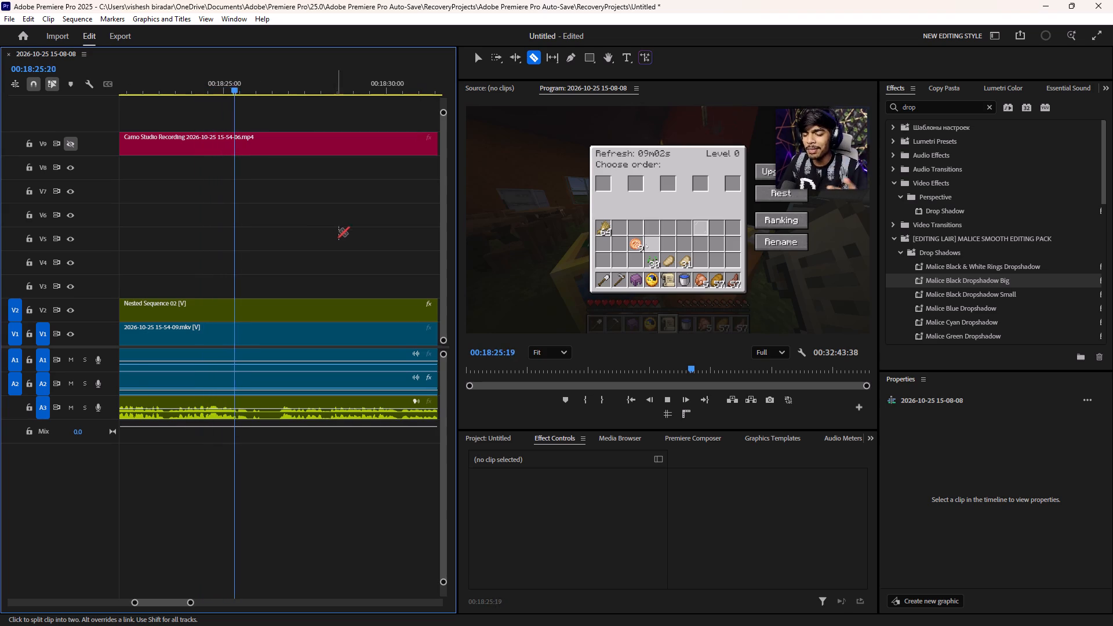
{"action": "key", "text": "space"}
{"action": "left_click", "coordinate": [254, 256], "text": "shift"}
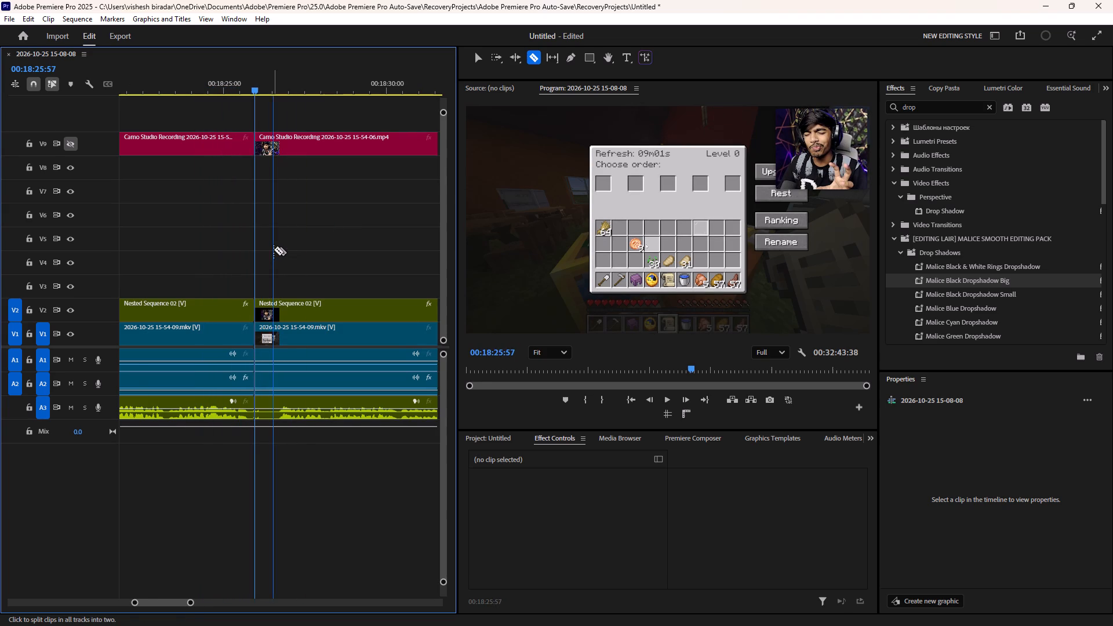
{"action": "left_click", "coordinate": [275, 248], "text": "shift"}
{"action": "key", "text": "x"}
{"action": "key", "text": "shift+d"}
{"action": "key", "text": "space"}
{"action": "key", "text": "space"}
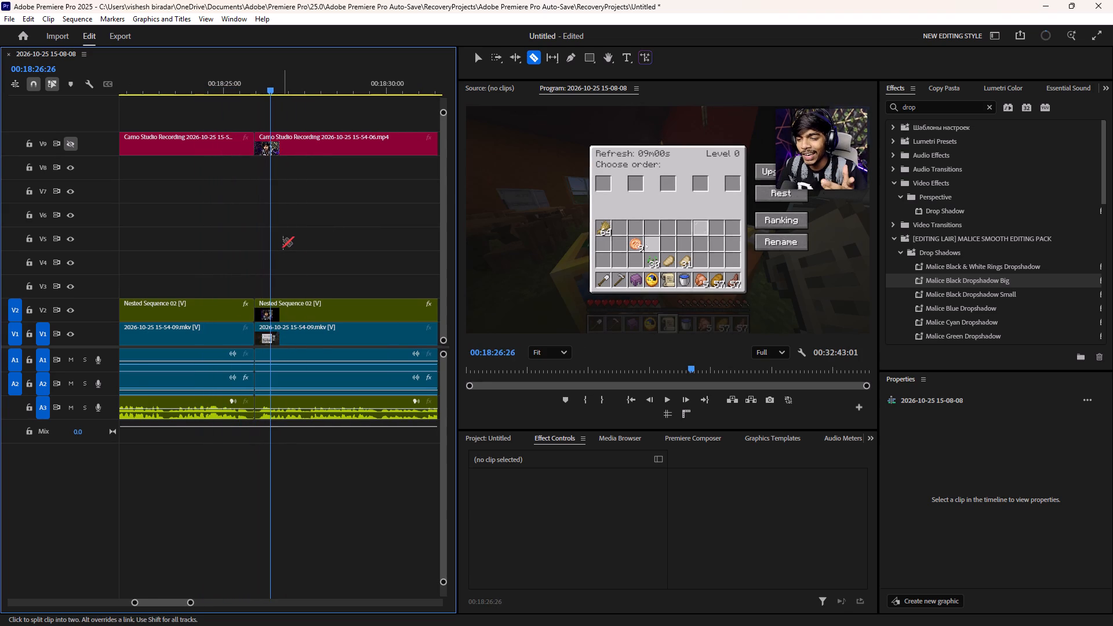
{"action": "key", "text": "shift+d"}
Cut all tracks at 00:18:33:28 and about 00:18:35:00, and ripple delete the segment between.
{"action": "key", "text": "space"}
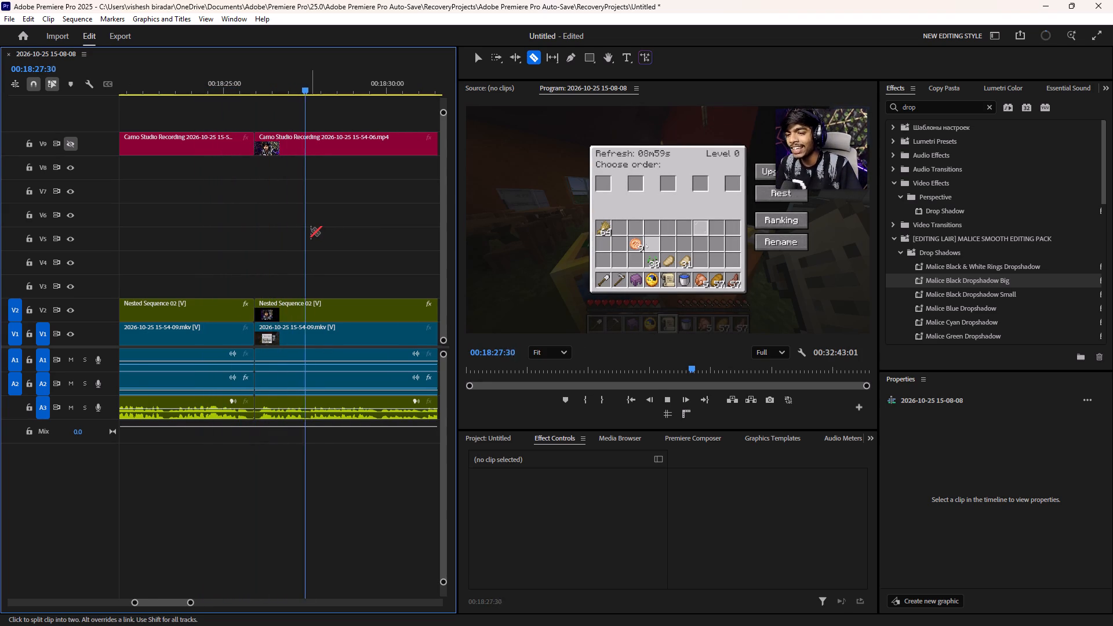
{"action": "scroll", "coordinate": [310, 230], "scroll_direction": "down", "scroll_amount": 10}
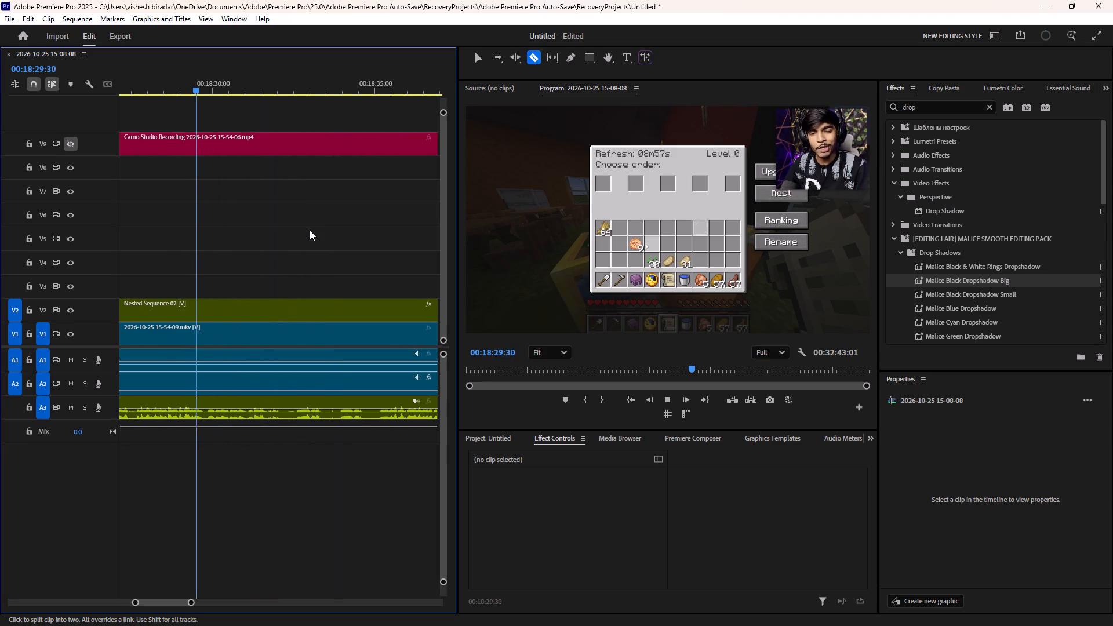
{"action": "scroll", "coordinate": [310, 230], "scroll_direction": "down", "scroll_amount": 3}
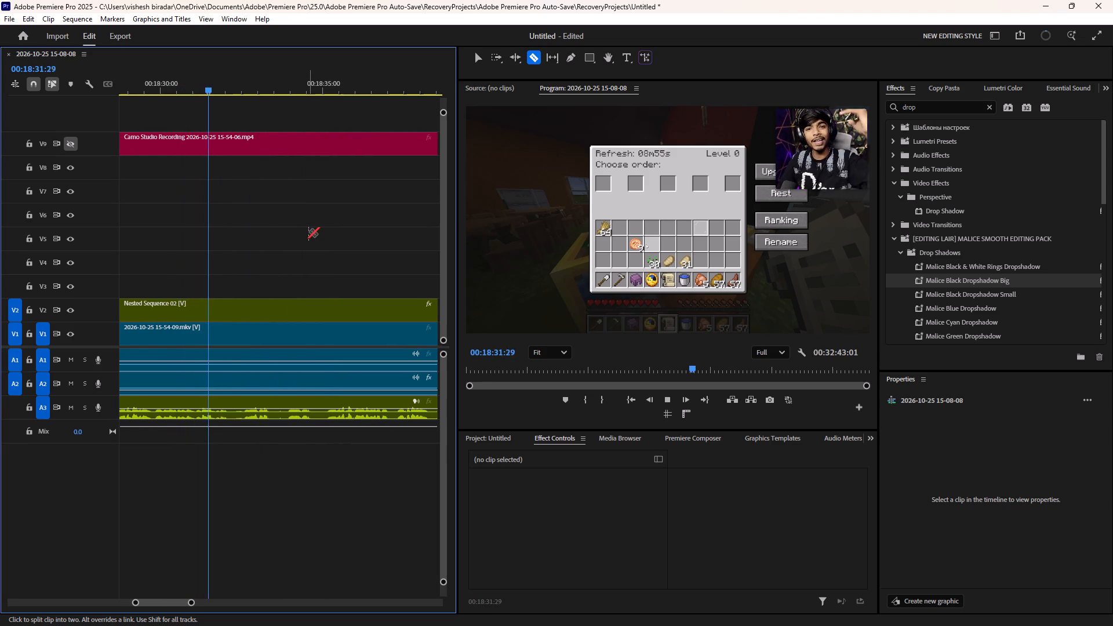
{"action": "key", "text": "space"}
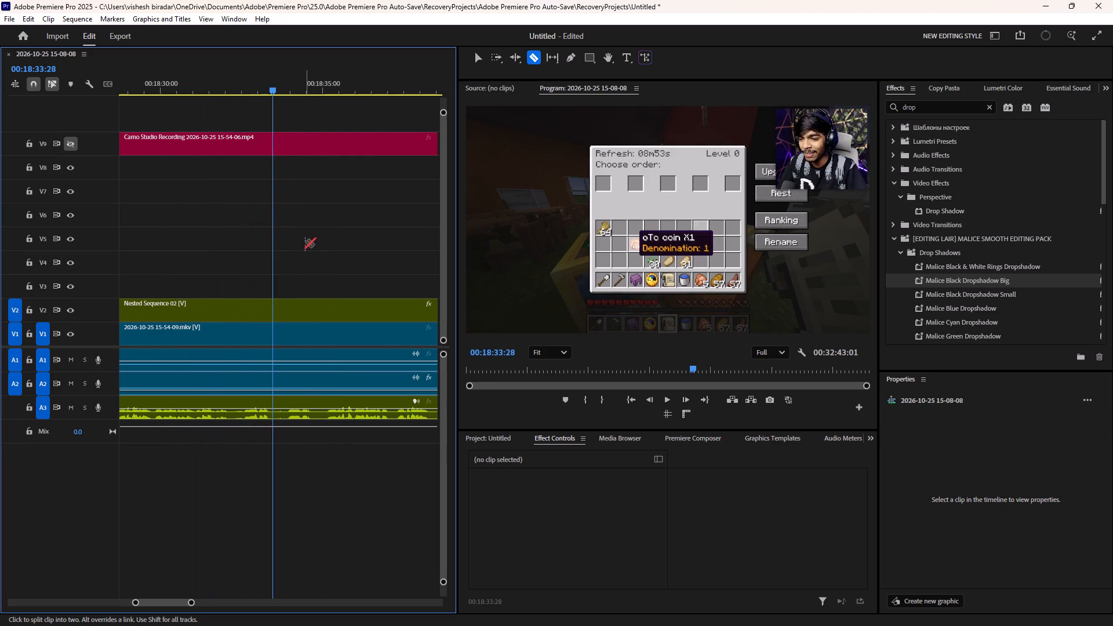
{"action": "left_click", "coordinate": [269, 255], "text": "shift"}
{"action": "left_click", "coordinate": [323, 237], "text": "shift"}
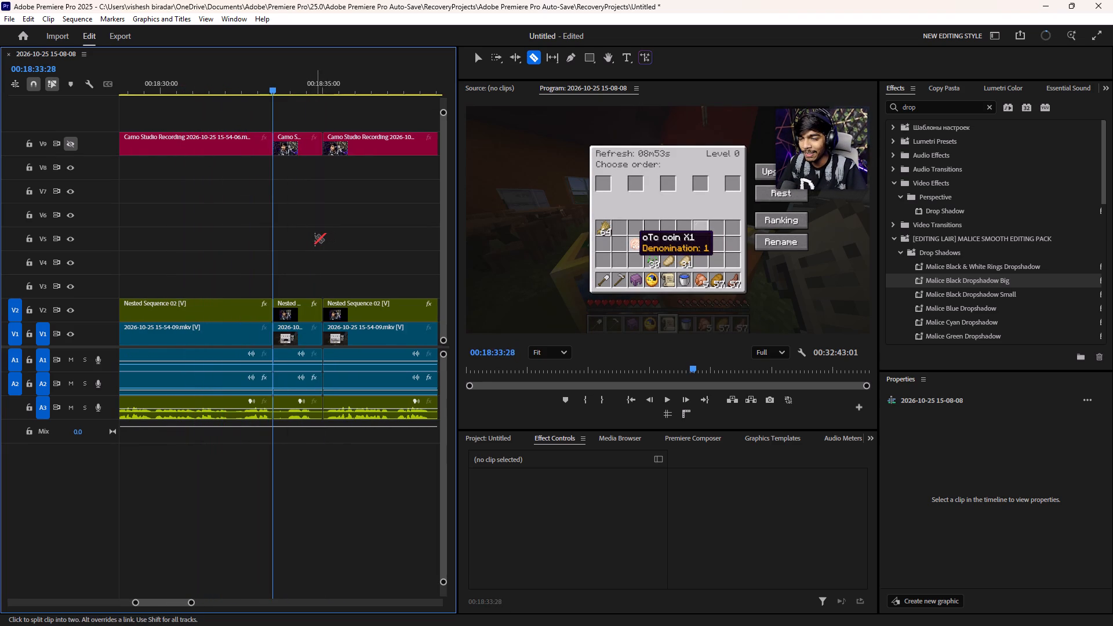
{"action": "key", "text": "x"}
{"action": "type", "text": "d"}
Save the project.
{"action": "key", "text": "space"}
{"action": "scroll", "coordinate": [308, 236], "scroll_direction": "down", "scroll_amount": 4}
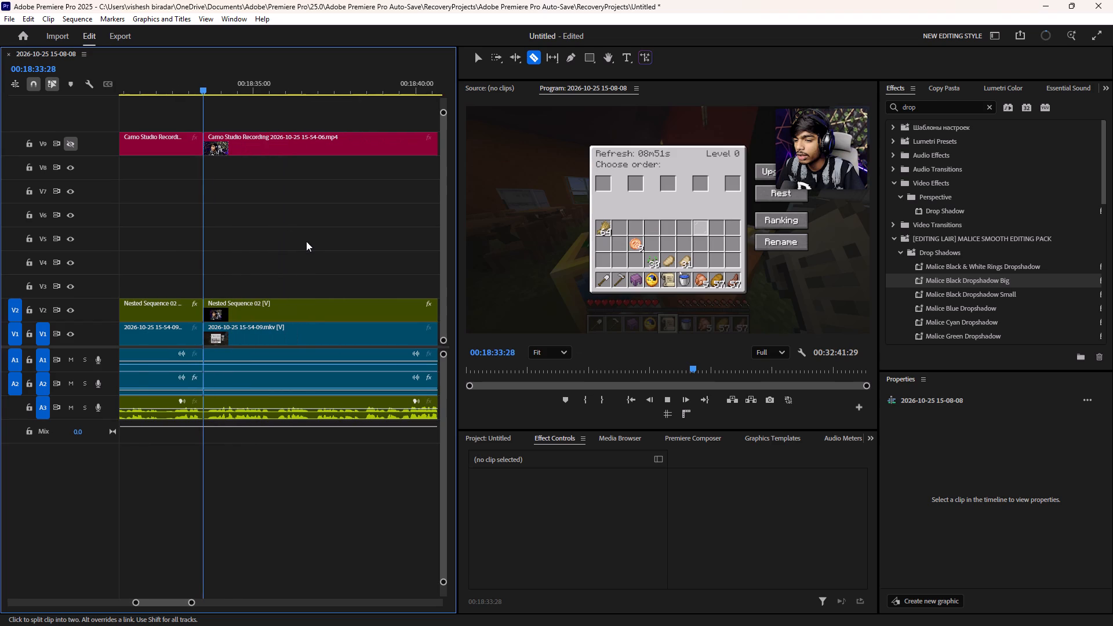
{"action": "key", "text": "ctrl+s"}
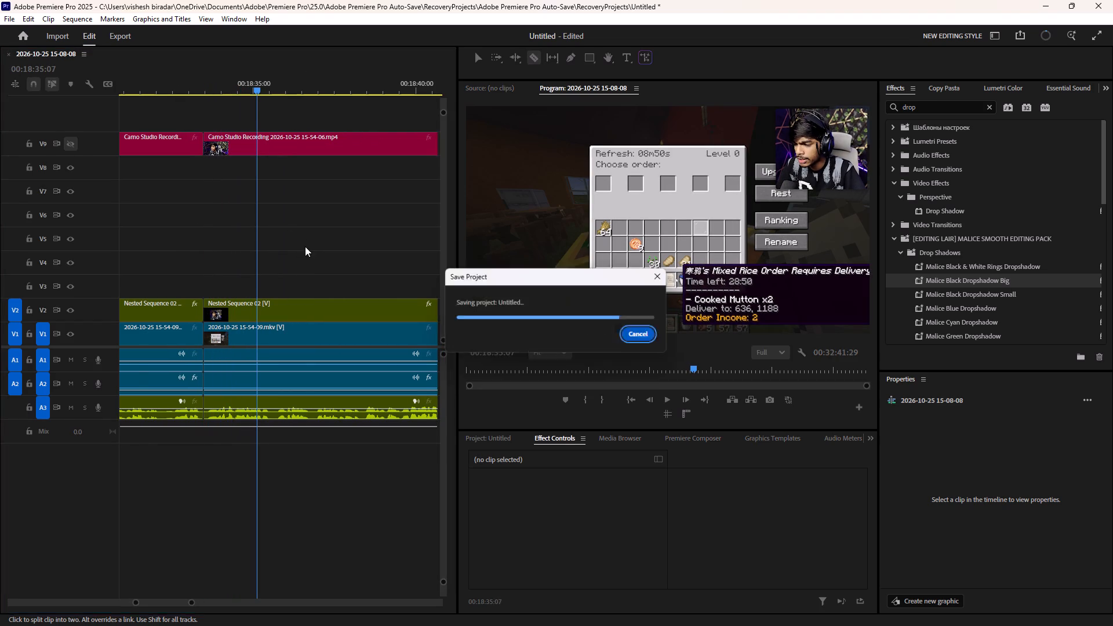
Cut all tracks at 00:18:40:58 and about 52 frames further on, and ripple delete the segment between.
{"action": "key", "text": "space"}
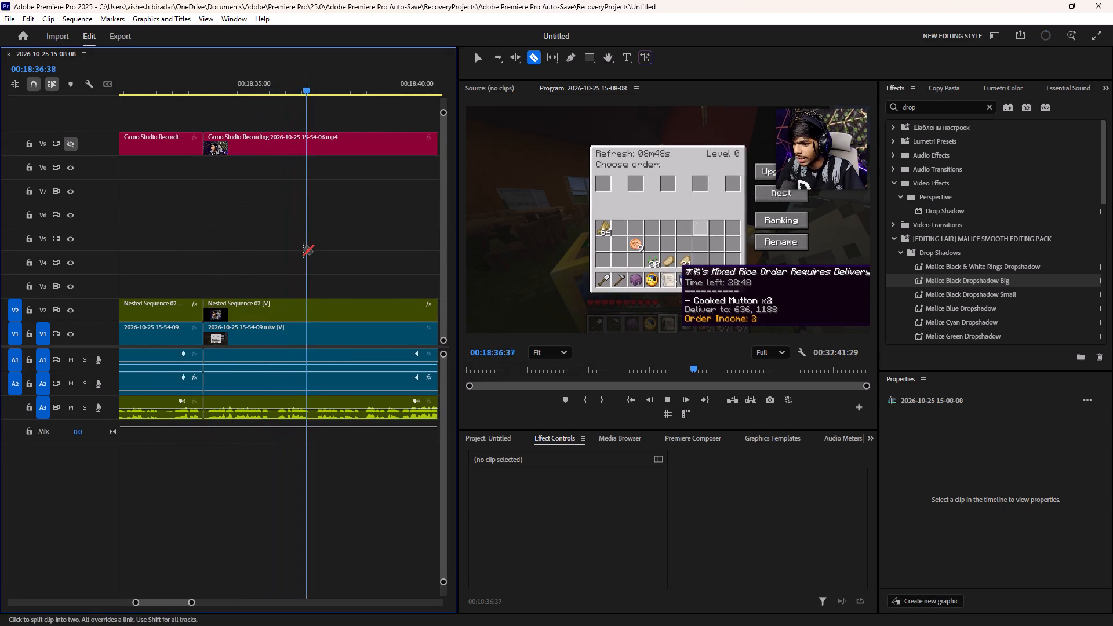
{"action": "scroll", "coordinate": [303, 249], "scroll_direction": "down", "scroll_amount": 7}
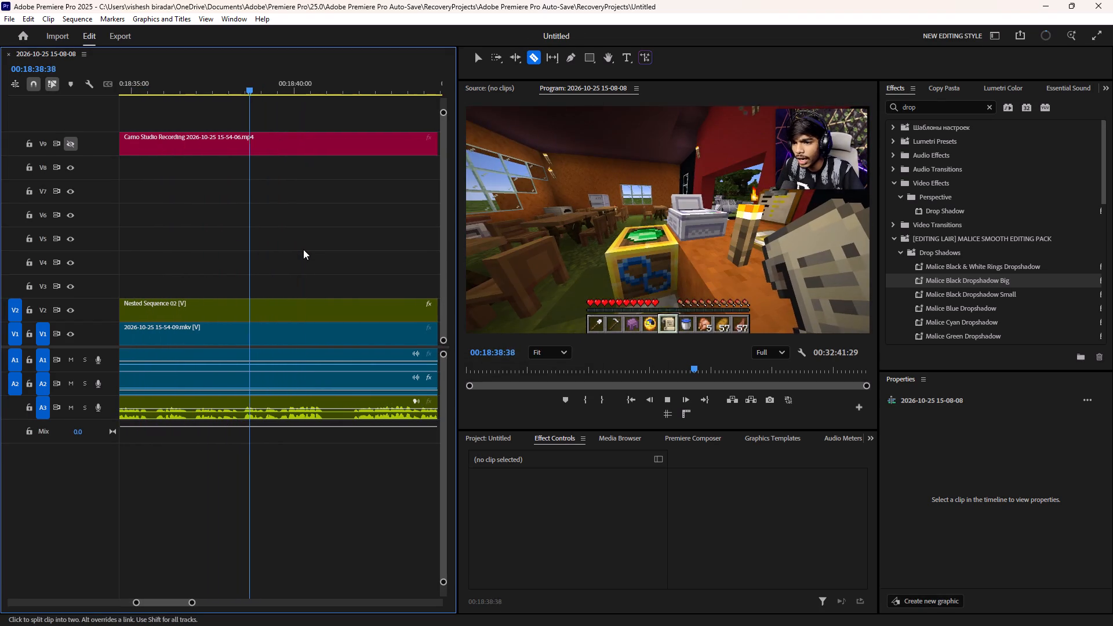
{"action": "scroll", "coordinate": [303, 249], "scroll_direction": "down", "scroll_amount": 1}
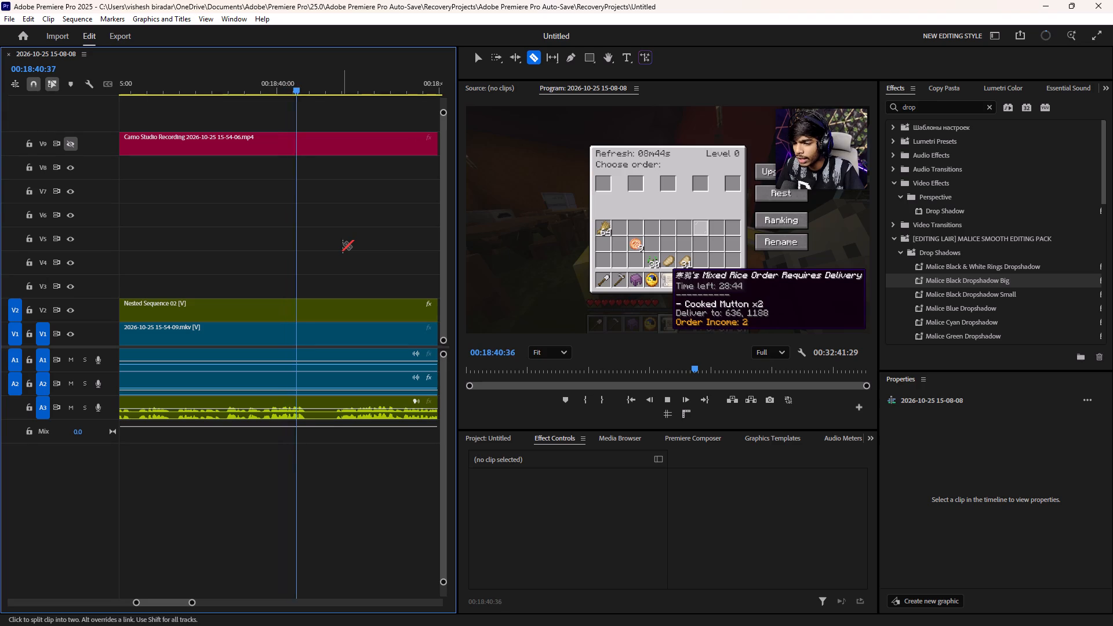
{"action": "key", "text": "space"}
{"action": "left_click", "coordinate": [311, 266], "text": "shift"}
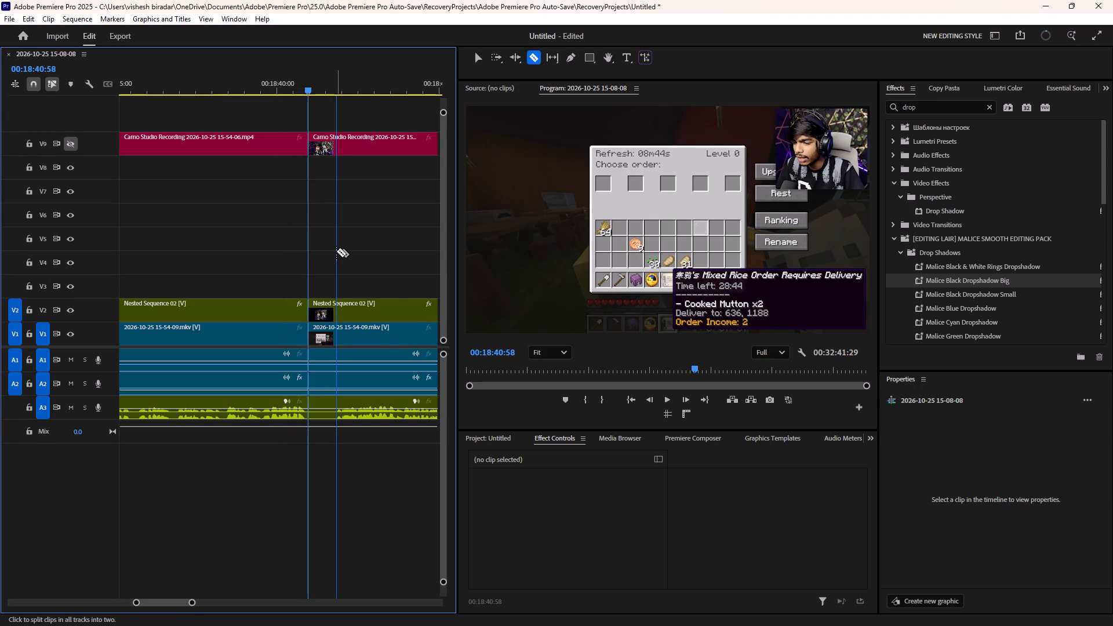
{"action": "left_click", "coordinate": [336, 251], "text": "shift"}
{"action": "key", "text": "x"}
{"action": "type", "text": "d"}
Cut all tracks at about 00:18:44:06 and 00:18:47:40, and ripple delete the segment between.
{"action": "key", "text": "space"}
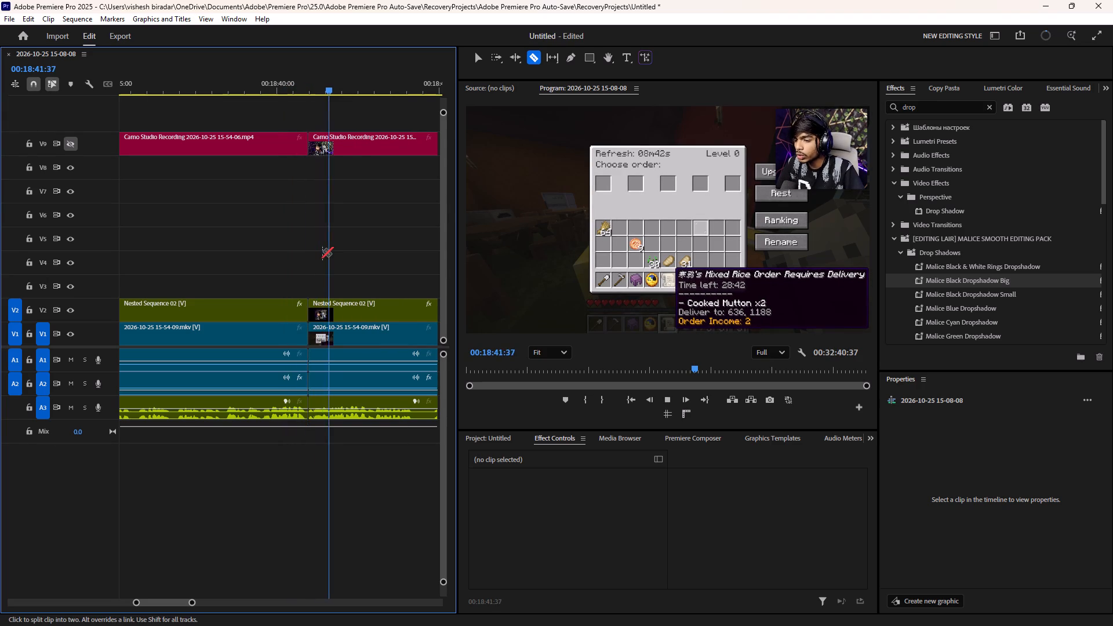
{"action": "scroll", "coordinate": [322, 251], "scroll_direction": "down", "scroll_amount": 9}
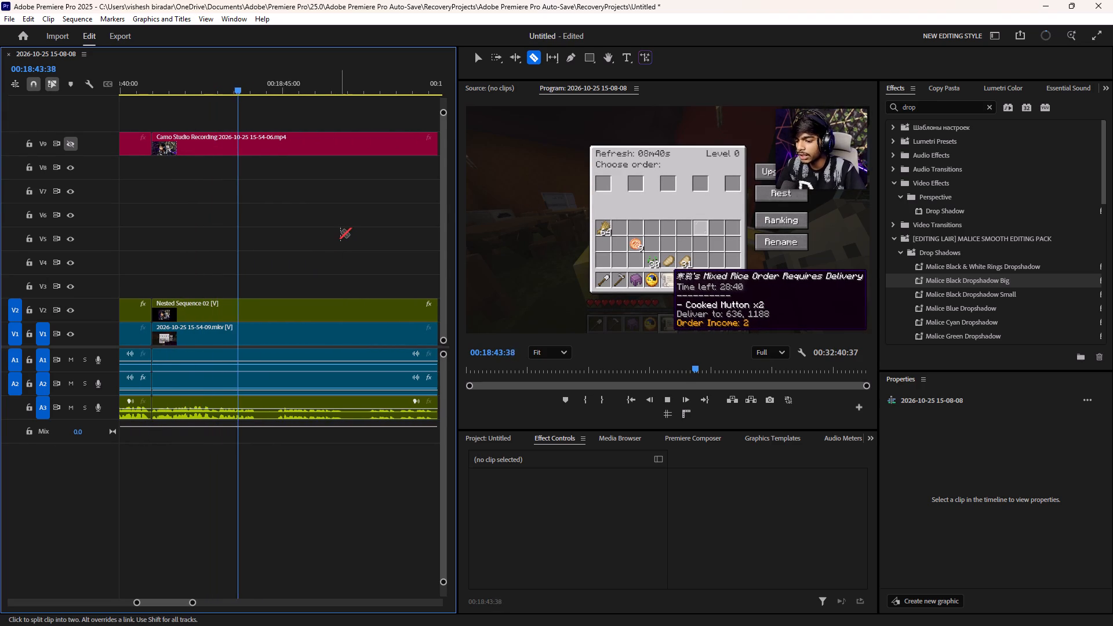
{"action": "key", "text": "space"}
{"action": "left_click", "coordinate": [253, 270], "text": "shift"}
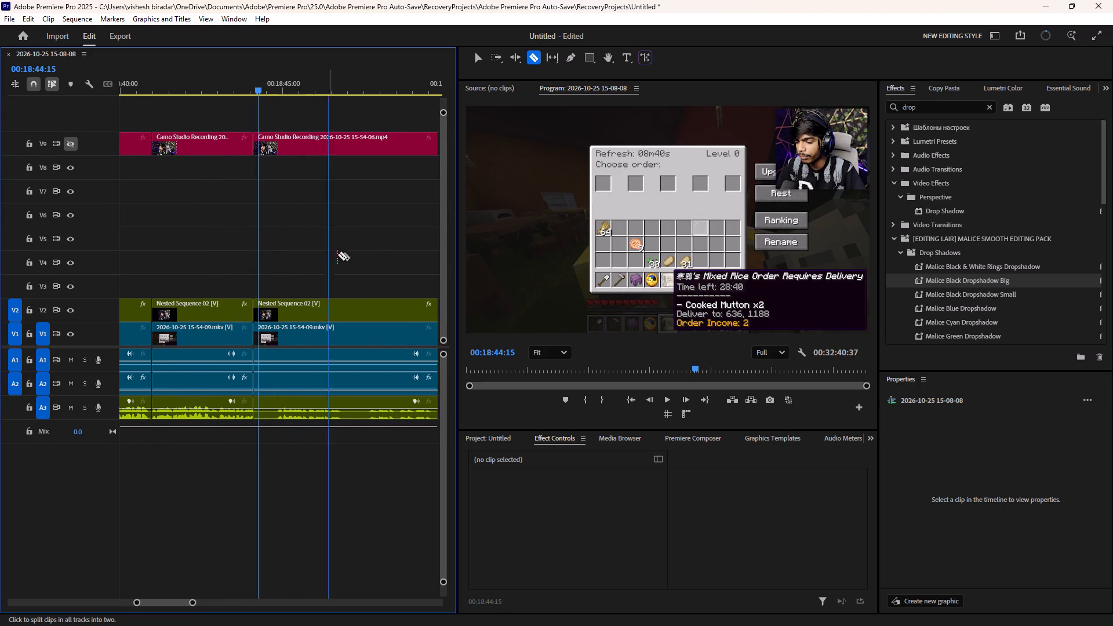
{"action": "left_click", "coordinate": [369, 249], "text": "shift"}
{"action": "key", "text": "x"}
{"action": "key", "text": "shift+d"}
Cut all tracks at 00:18:56:53 and ripple delete the segment back to the previous cut at about 00:18:44:06.
{"action": "key", "text": "space"}
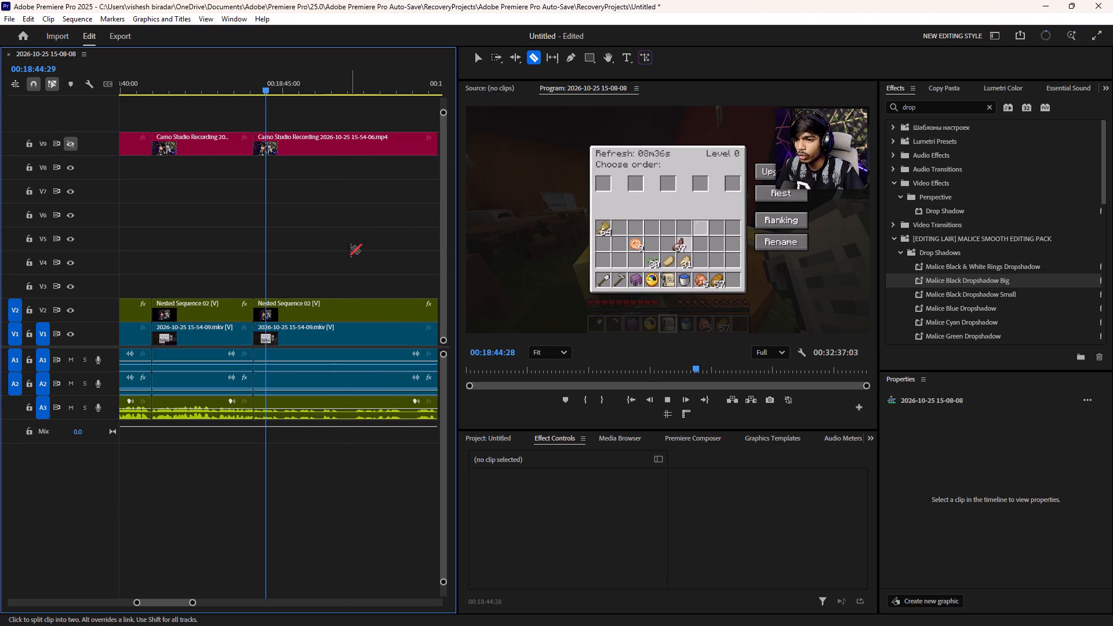
{"action": "scroll", "coordinate": [351, 248], "scroll_direction": "down", "scroll_amount": 4}
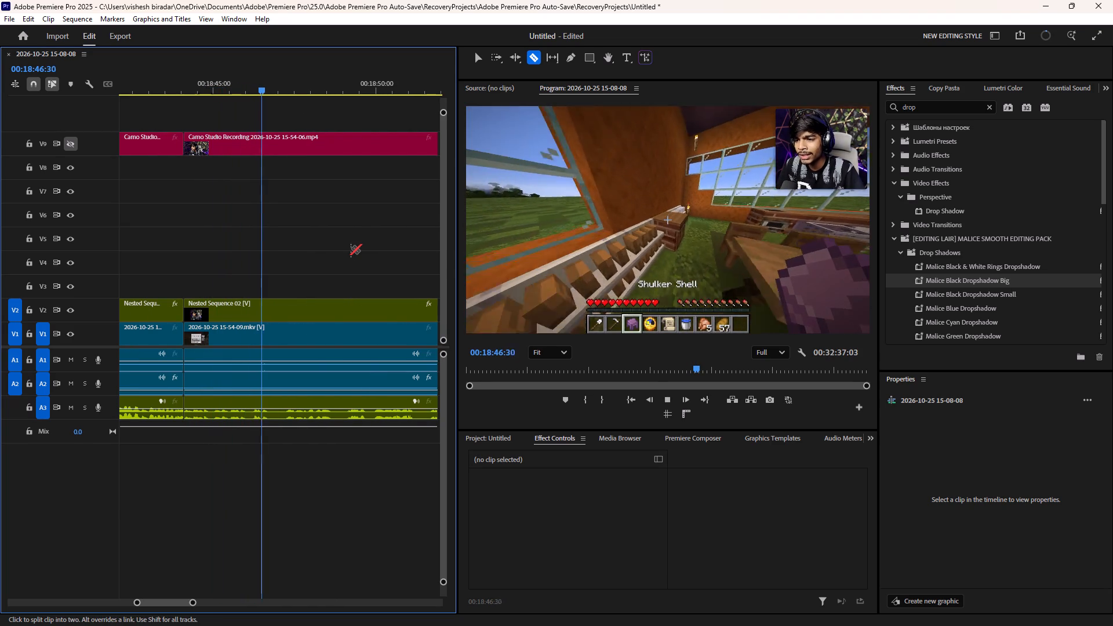
{"action": "key", "text": "space"}
{"action": "key", "text": "space"}
{"action": "scroll", "coordinate": [322, 262], "scroll_direction": "down", "scroll_amount": 4}
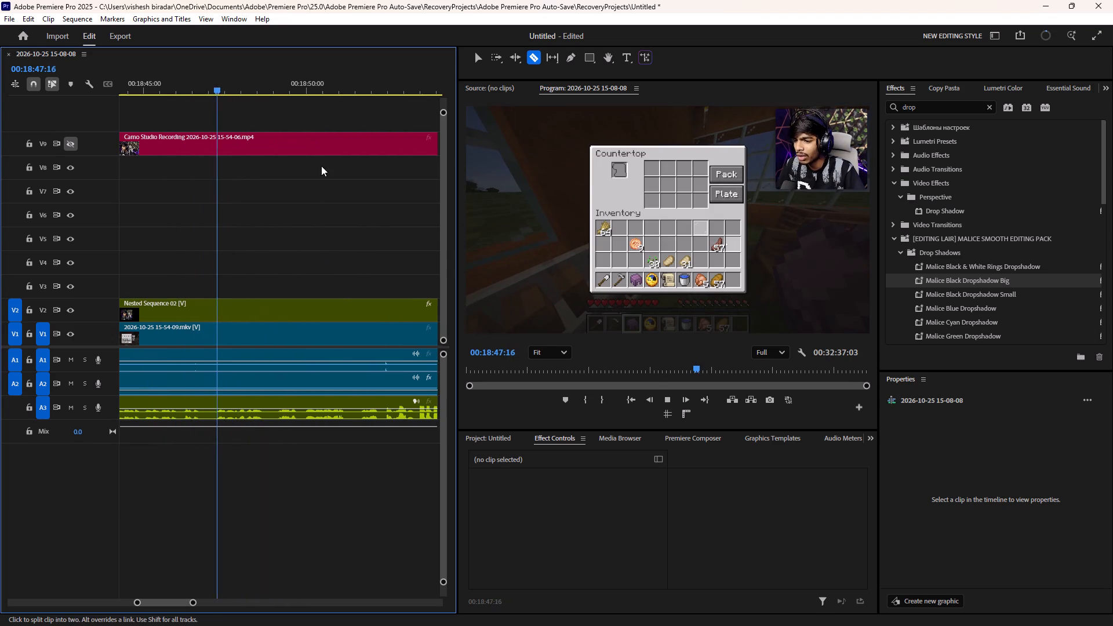
{"action": "left_click_drag", "start_coordinate": [263, 84], "coordinate": [357, 154]}
{"action": "key", "text": "space"}
{"action": "scroll", "coordinate": [349, 187], "scroll_direction": "down", "scroll_amount": 5}
{"action": "left_click_drag", "start_coordinate": [309, 82], "coordinate": [395, 205]}
{"action": "key", "text": "space"}
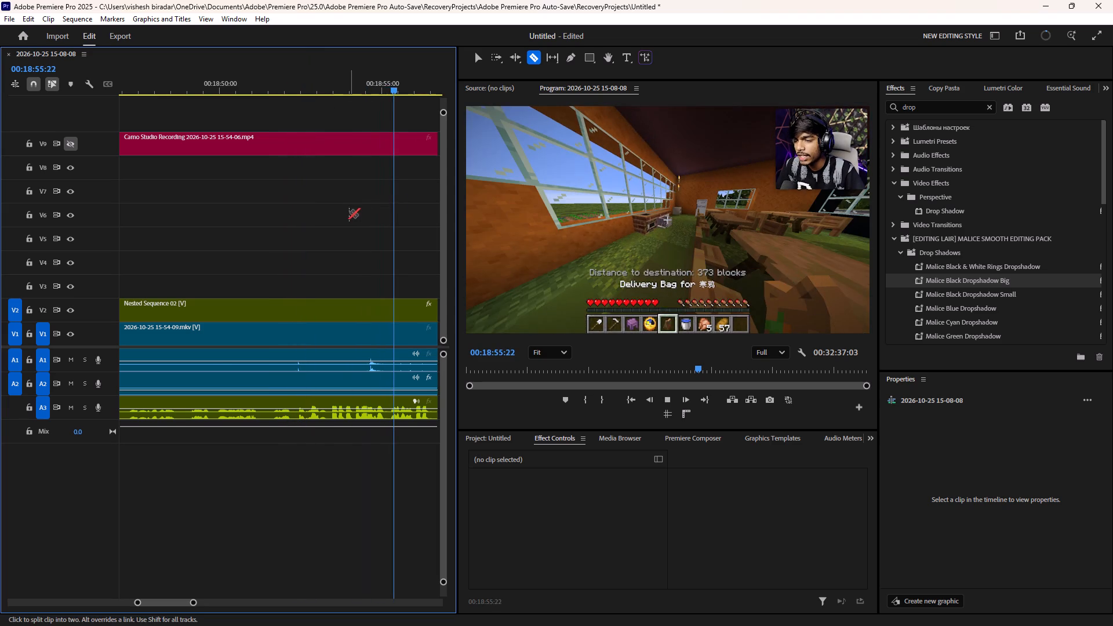
{"action": "scroll", "coordinate": [349, 212], "scroll_direction": "down", "scroll_amount": 6}
{"action": "key", "text": "space"}
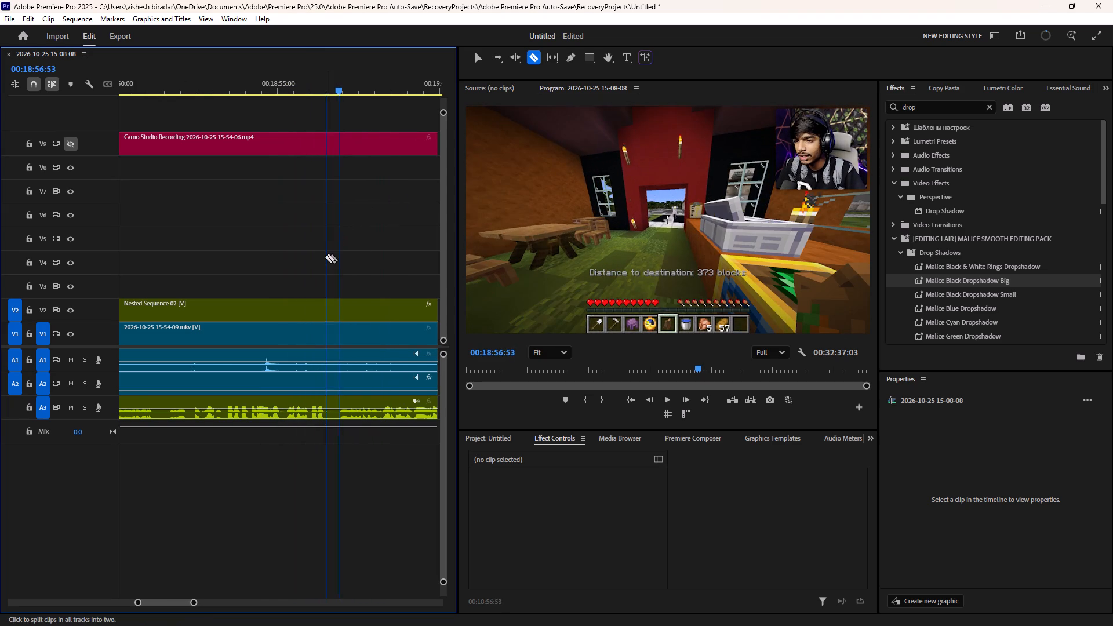
{"action": "left_click", "coordinate": [336, 255], "text": "shift"}
{"action": "left_click_drag", "start_coordinate": [335, 81], "coordinate": [300, 114]}
{"action": "type", "text": "Xd"}
Cut all tracks at 00:18:47:43 and about 36 frames further on, and ripple delete the segment between.
{"action": "key", "text": "space"}
{"action": "scroll", "coordinate": [303, 194], "scroll_direction": "down", "scroll_amount": 5}
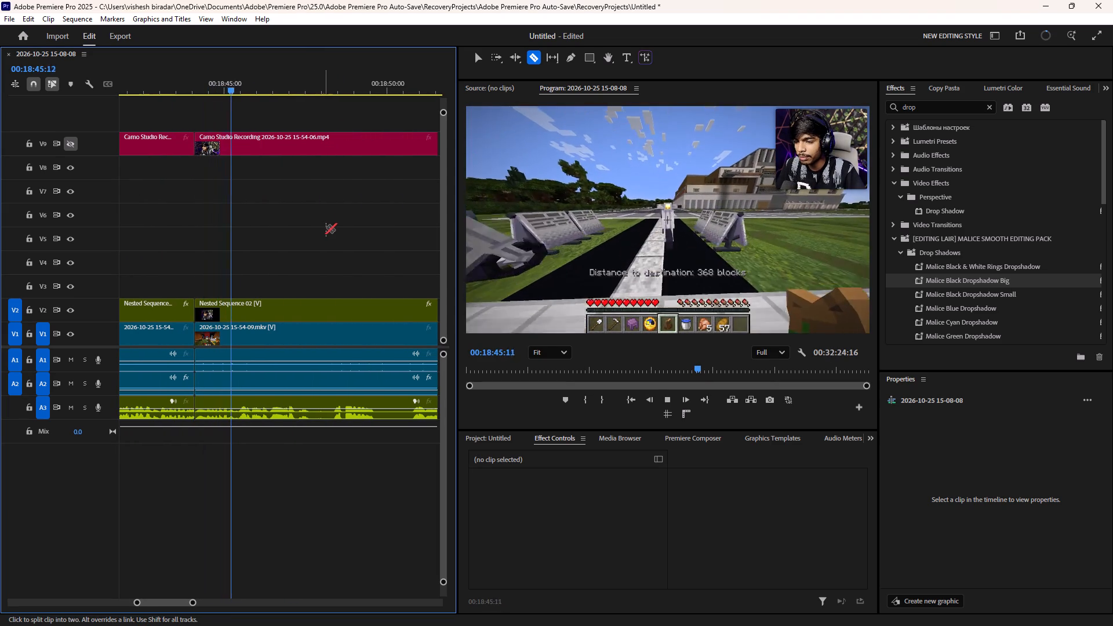
{"action": "key", "text": "space"}
{"action": "left_click", "coordinate": [312, 250], "text": "shift"}
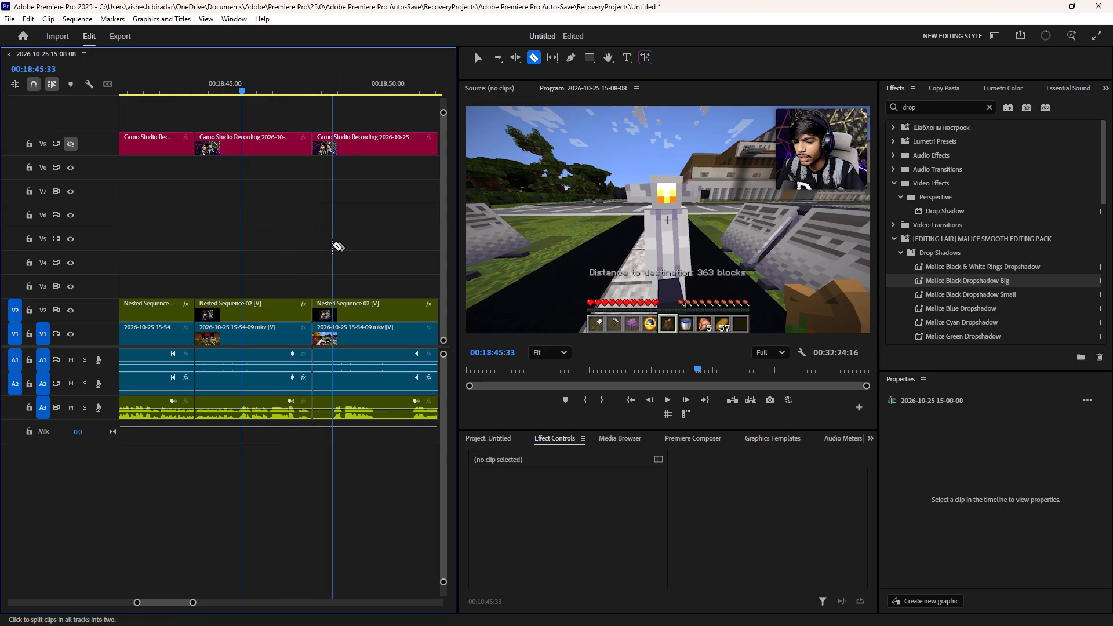
{"action": "left_click", "coordinate": [332, 245], "text": "shift"}
{"action": "key", "text": "space"}
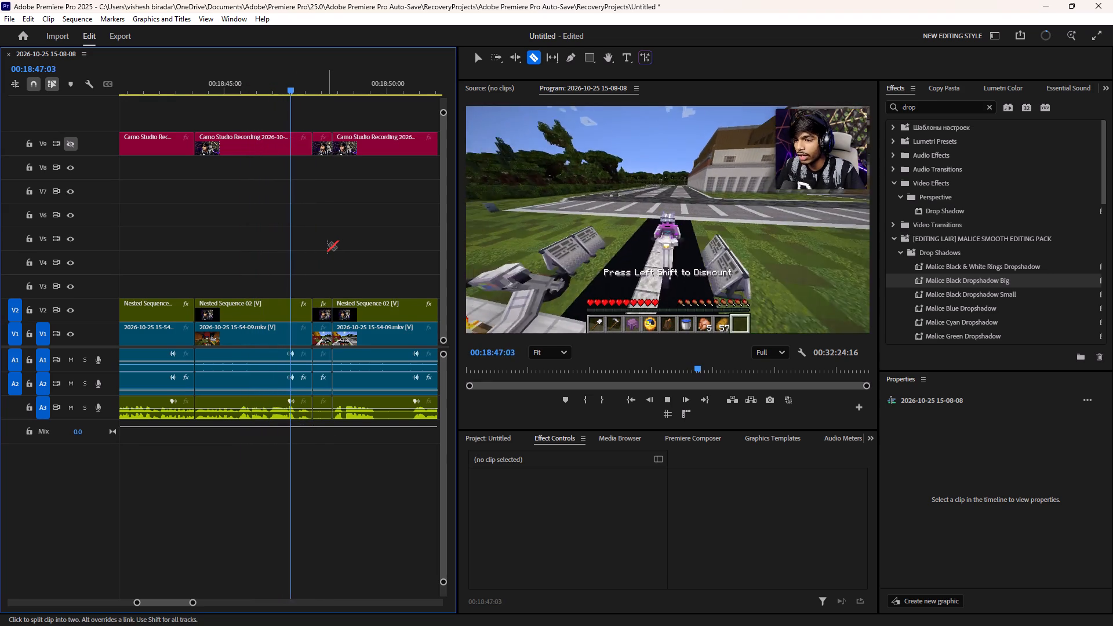
{"action": "key", "text": "space"}
{"action": "key", "text": "shift+d"}
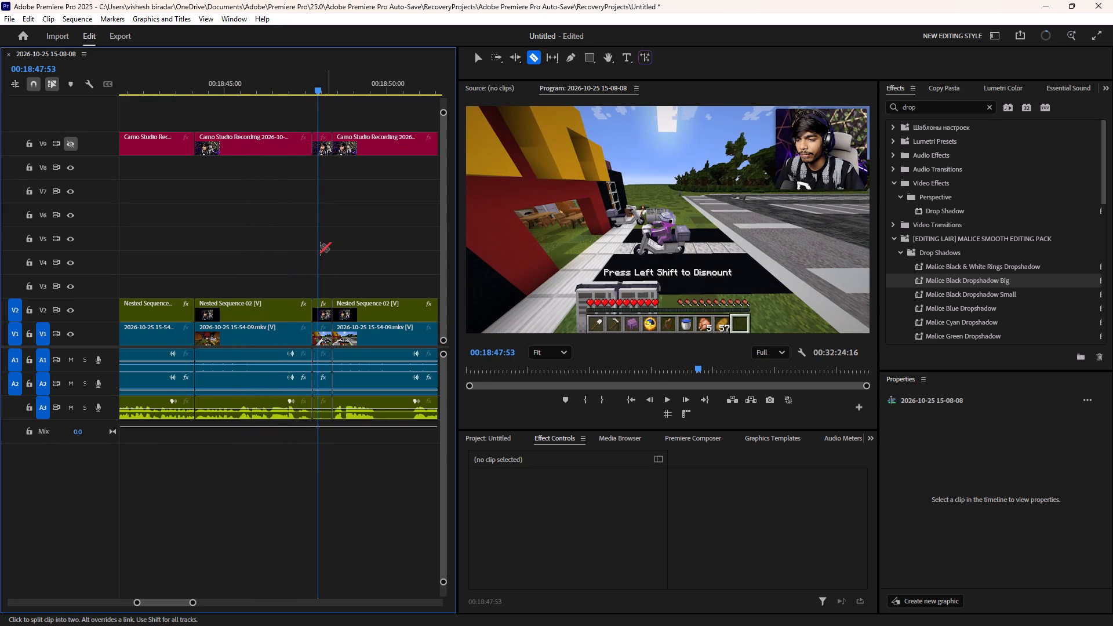
{"action": "type", "text": "Xd"}
Cut all tracks at about 00:18:49:06 and 00:18:50:06, and ripple delete both segments between 00:18:47:43 and 00:18:50:06.
{"action": "key", "text": "space"}
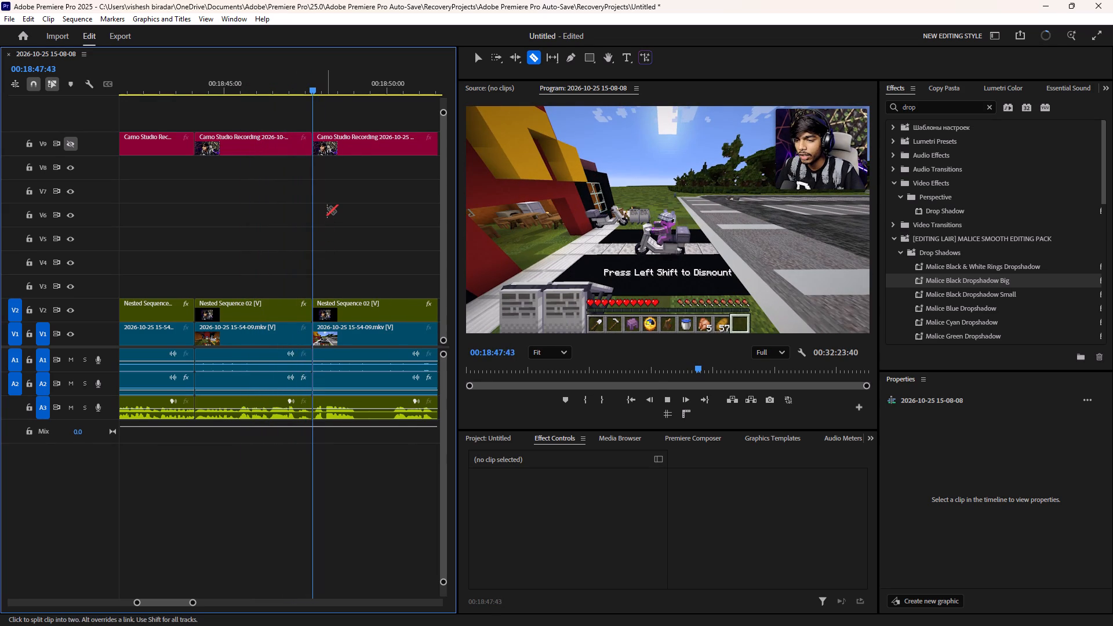
{"action": "key", "text": "space"}
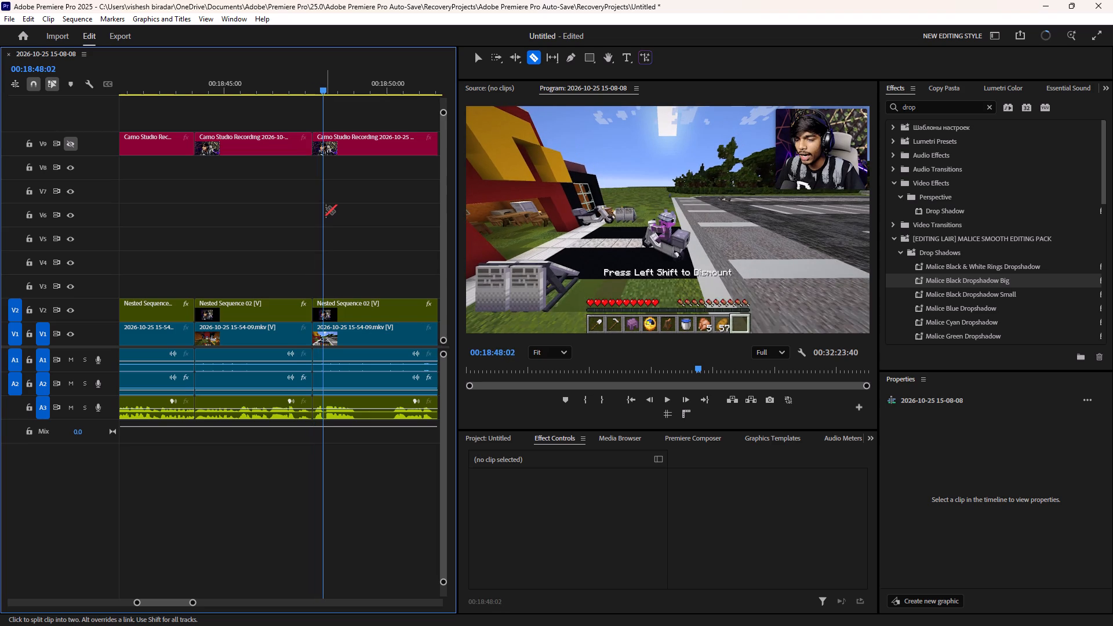
{"action": "key", "text": "space"}
{"action": "scroll", "coordinate": [330, 207], "scroll_direction": "down", "scroll_amount": 5}
{"action": "key", "text": "space"}
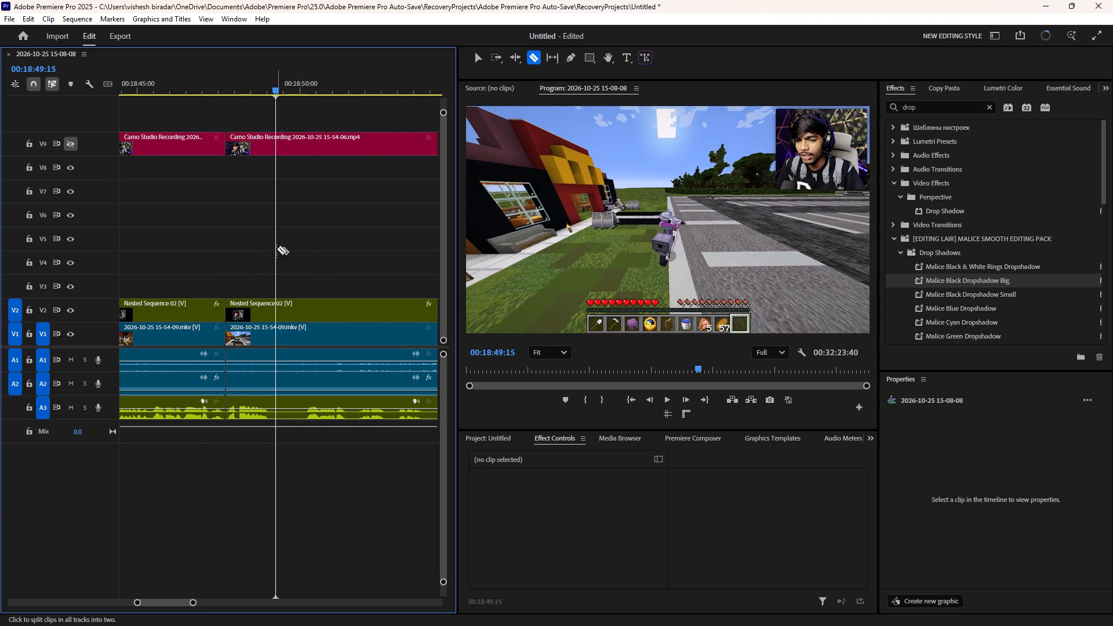
{"action": "left_click", "coordinate": [271, 256], "text": "shift"}
{"action": "left_click", "coordinate": [303, 239], "text": "shift"}
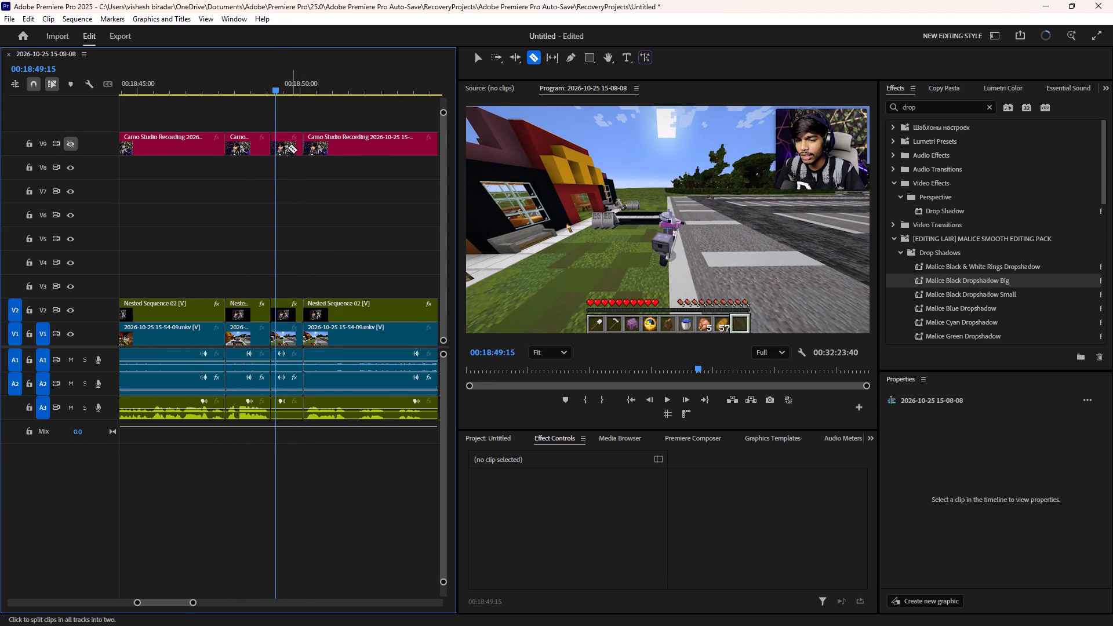
{"action": "left_click_drag", "start_coordinate": [265, 85], "coordinate": [251, 131]}
{"action": "key", "text": "x"}
{"action": "type", "text": "d Xd"}
Cut all tracks at about 00:18:59:23 and 00:19:18:07, and ripple delete the segment between.
{"action": "key", "text": "space"}
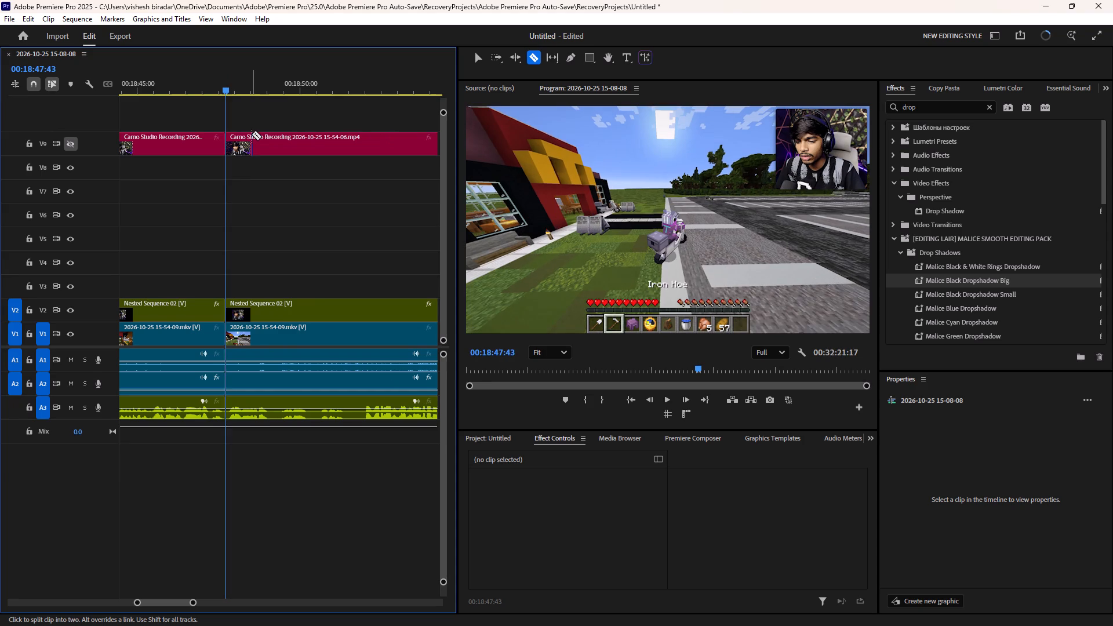
{"action": "scroll", "coordinate": [267, 192], "scroll_direction": "down", "scroll_amount": 2}
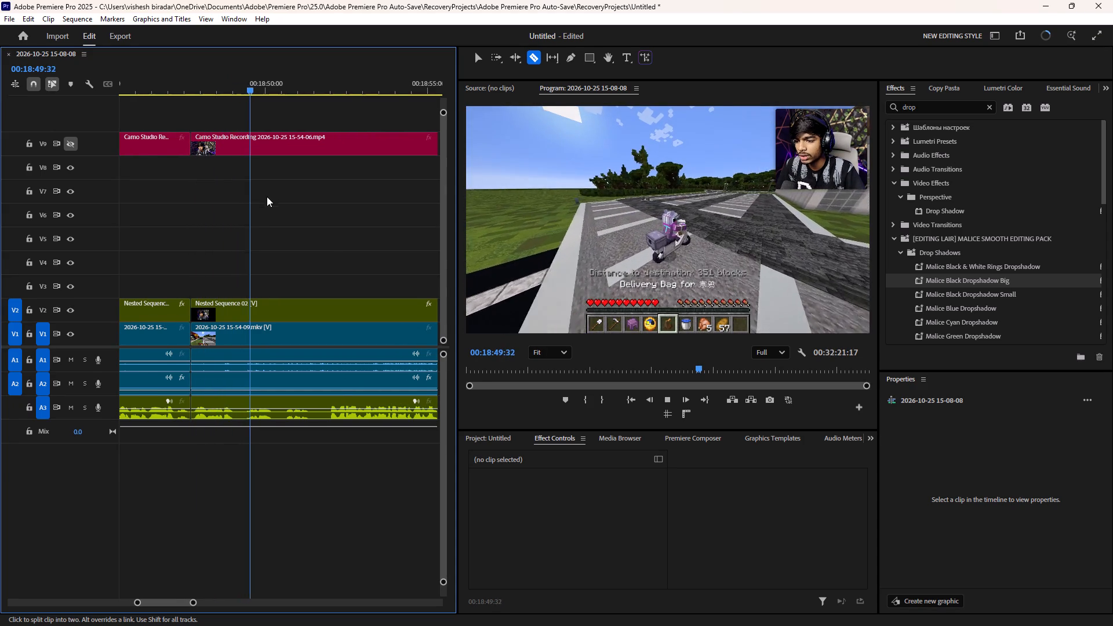
{"action": "scroll", "coordinate": [266, 198], "scroll_direction": "down", "scroll_amount": 4}
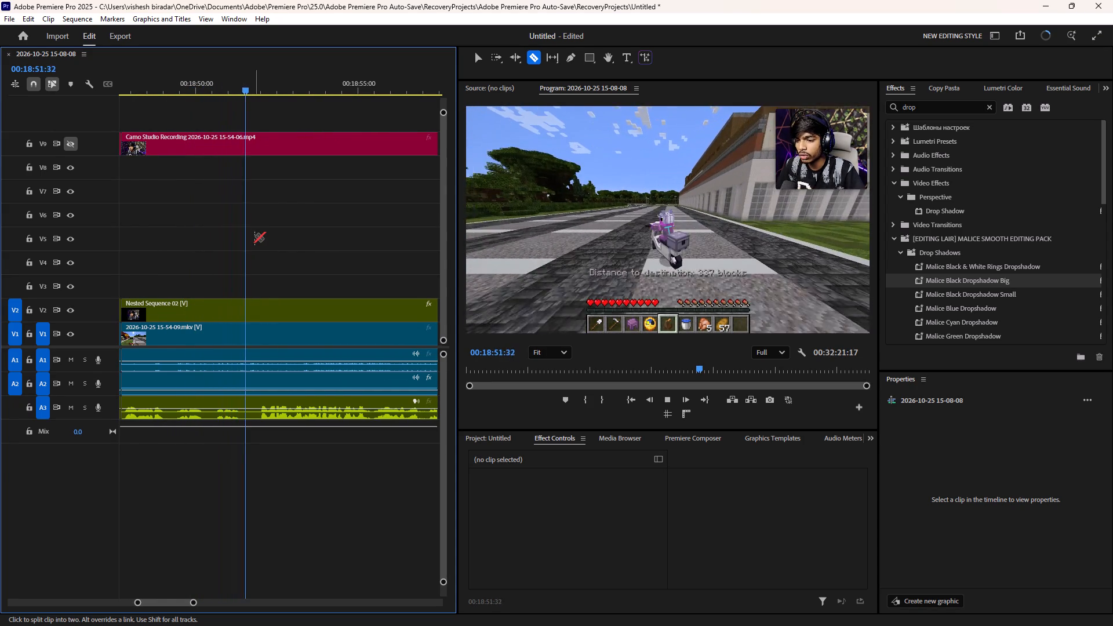
{"action": "scroll", "coordinate": [254, 236], "scroll_direction": "down", "scroll_amount": 5}
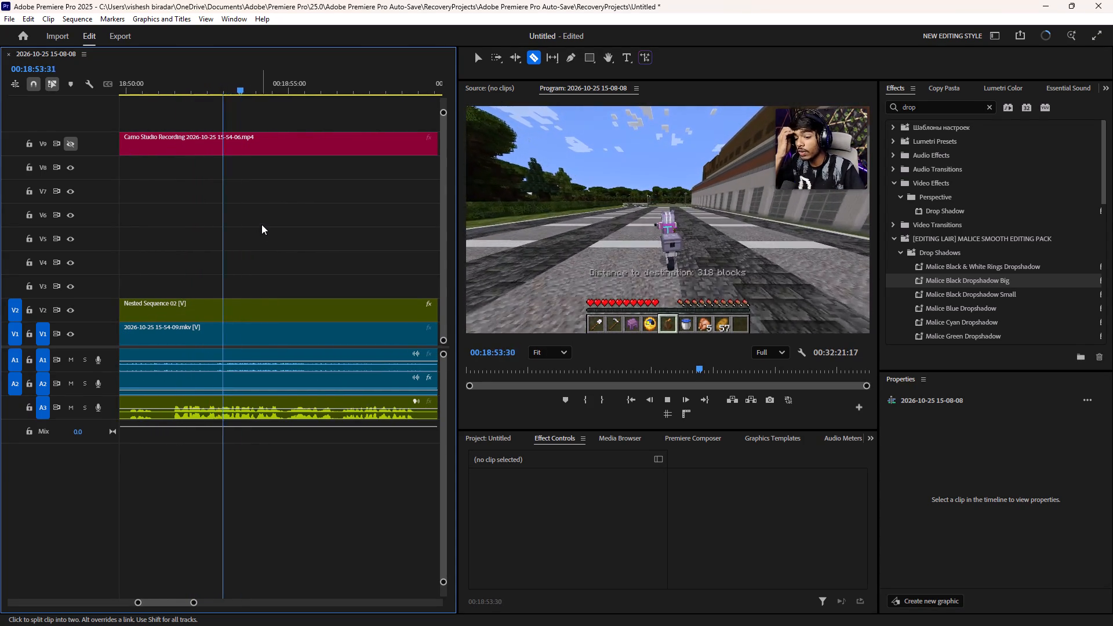
{"action": "scroll", "coordinate": [261, 224], "scroll_direction": "down", "scroll_amount": 2}
{"action": "scroll", "coordinate": [261, 228], "scroll_direction": "up", "scroll_amount": 2}
{"action": "scroll", "coordinate": [261, 228], "scroll_direction": "down", "scroll_amount": 3}
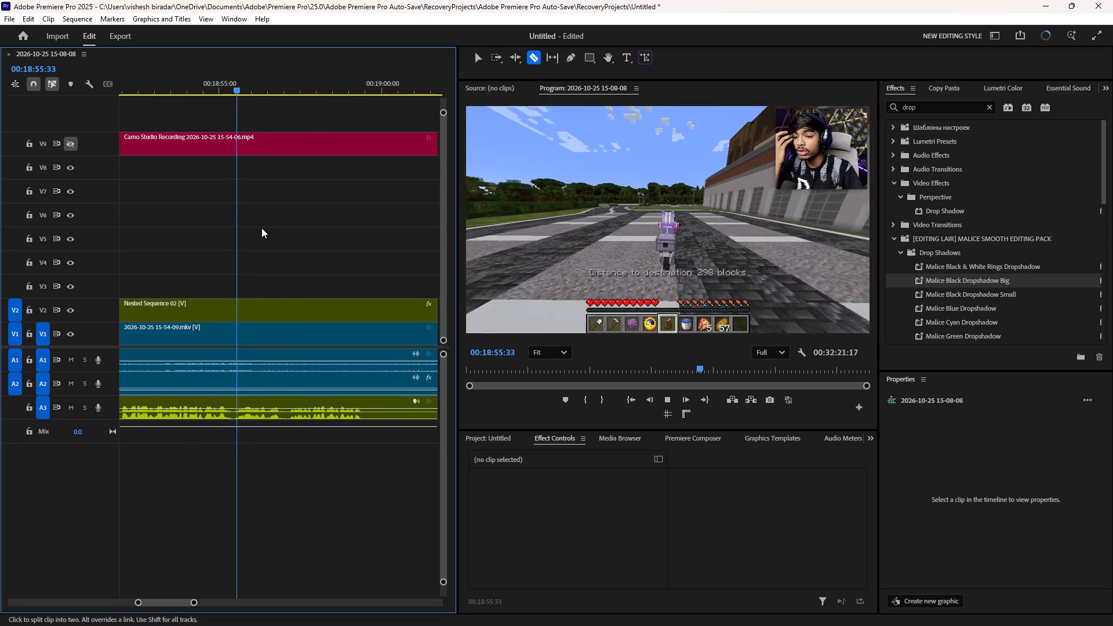
{"action": "scroll", "coordinate": [261, 228], "scroll_direction": "down", "scroll_amount": 8}
{"action": "key", "text": "c"}
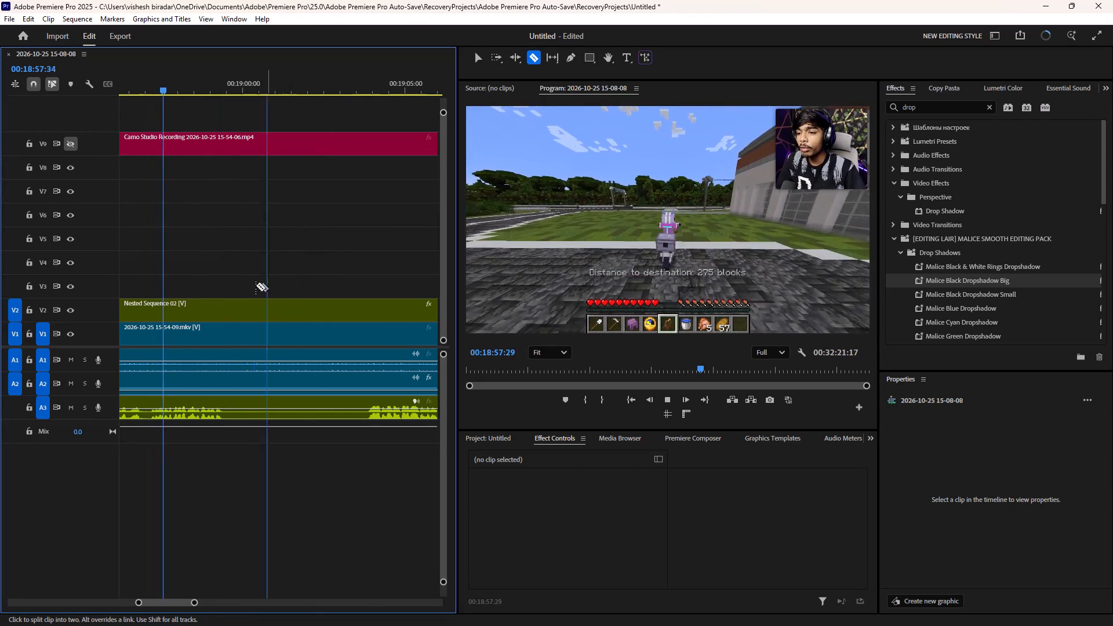
{"action": "left_click", "coordinate": [223, 293], "text": "shift"}
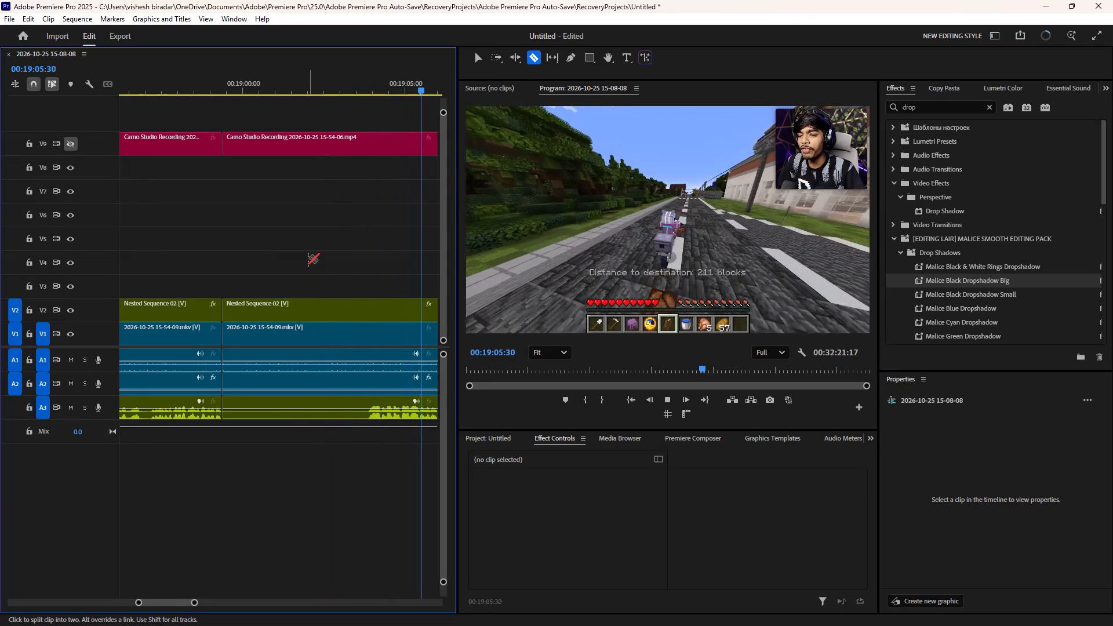
{"action": "scroll", "coordinate": [299, 259], "scroll_direction": "down", "scroll_amount": 11}
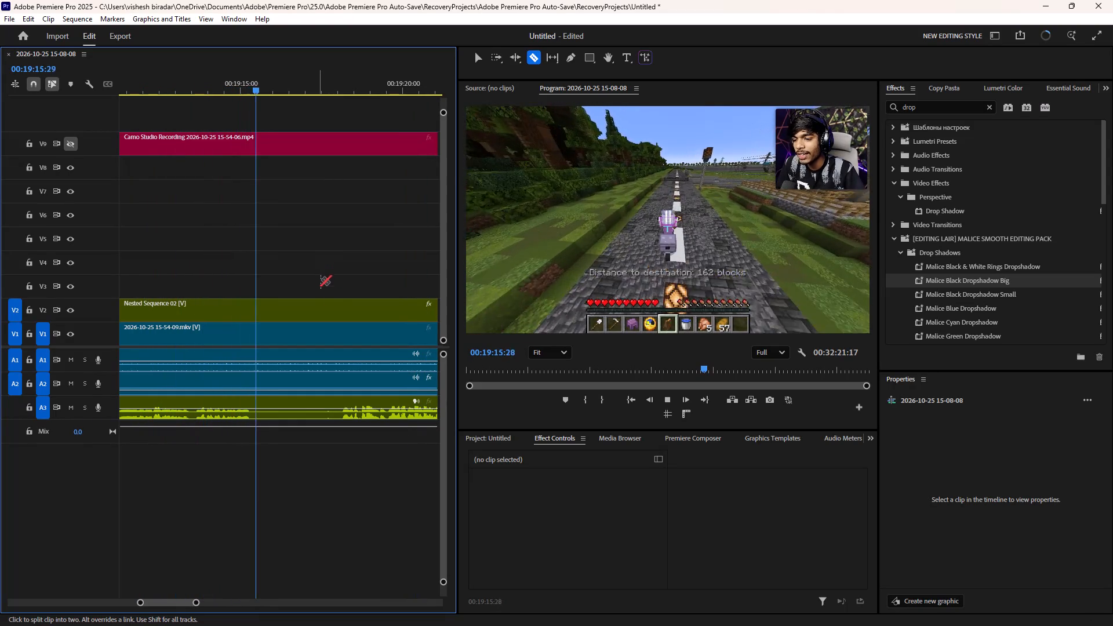
{"action": "left_click", "coordinate": [341, 292], "text": "shift"}
{"action": "key", "text": "space"}
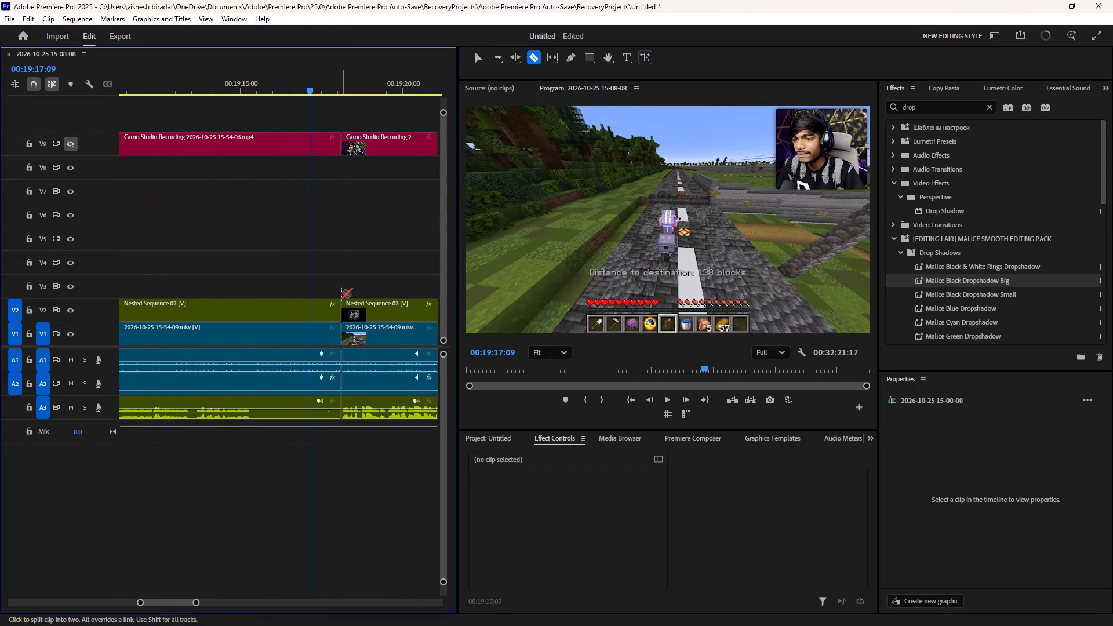
{"action": "type", "text": "X"}
{"action": "key", "text": "shift+d"}
Cut all tracks at 00:19:05:30, where the speech pauses.
{"action": "key", "text": "space"}
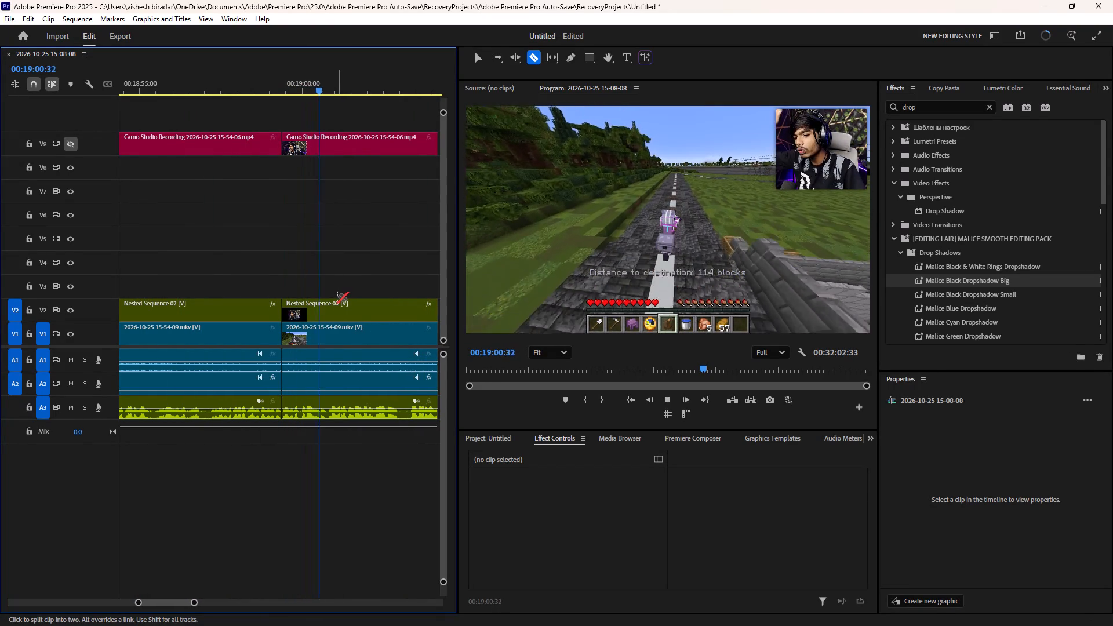
{"action": "scroll", "coordinate": [335, 292], "scroll_direction": "down", "scroll_amount": 2}
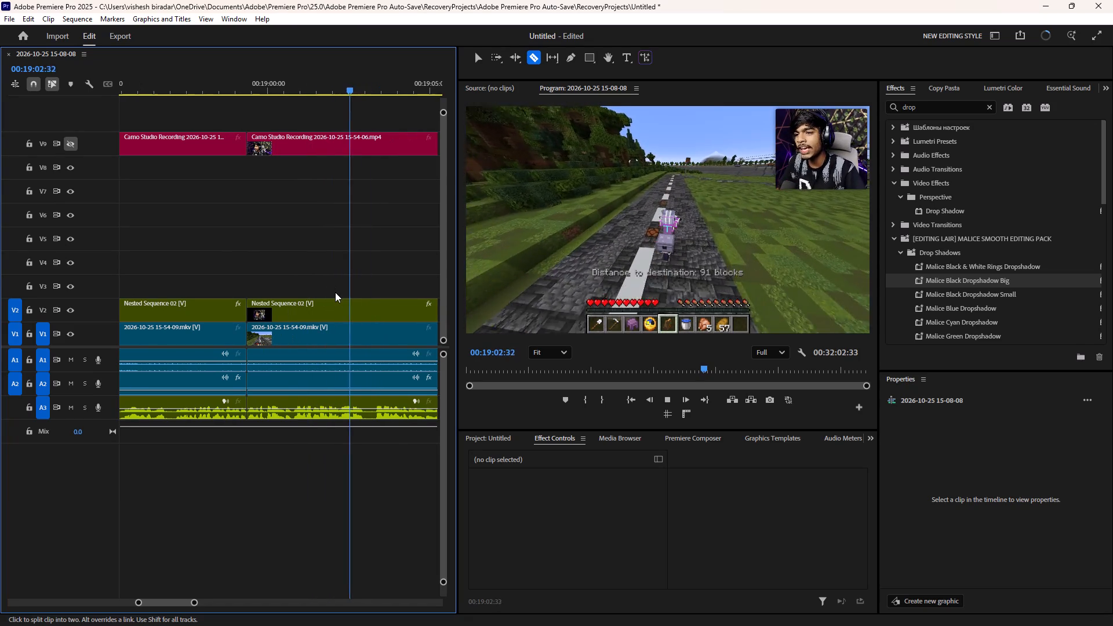
{"action": "scroll", "coordinate": [335, 292], "scroll_direction": "down", "scroll_amount": 10}
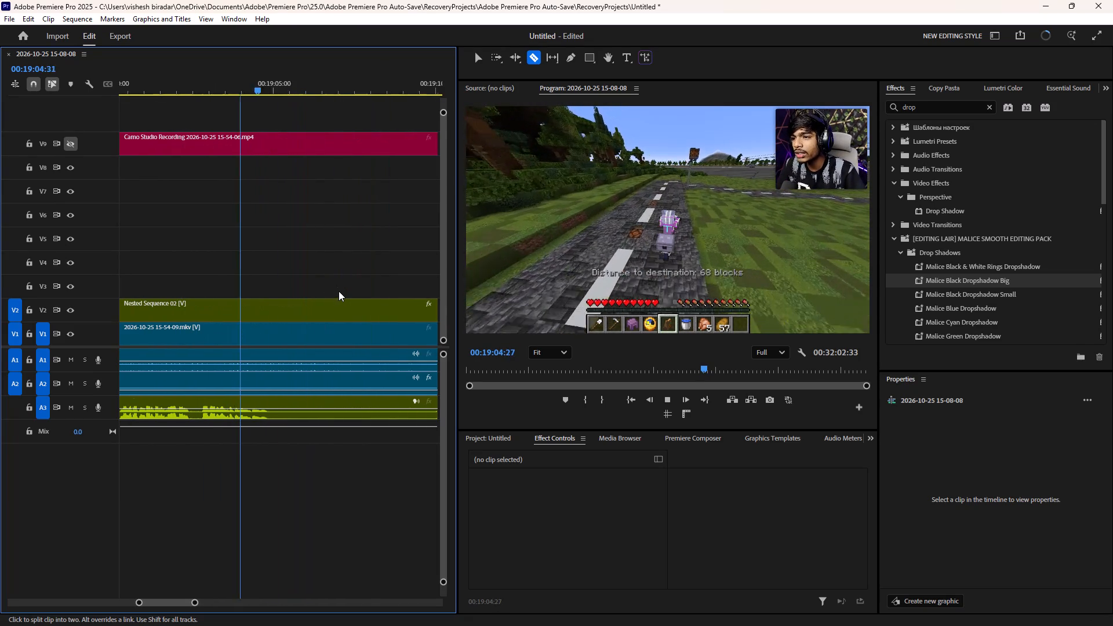
{"action": "key", "text": "space"}
{"action": "key", "text": "space"}
{"action": "key", "text": "space"}
{"action": "key", "text": "shift+z"}
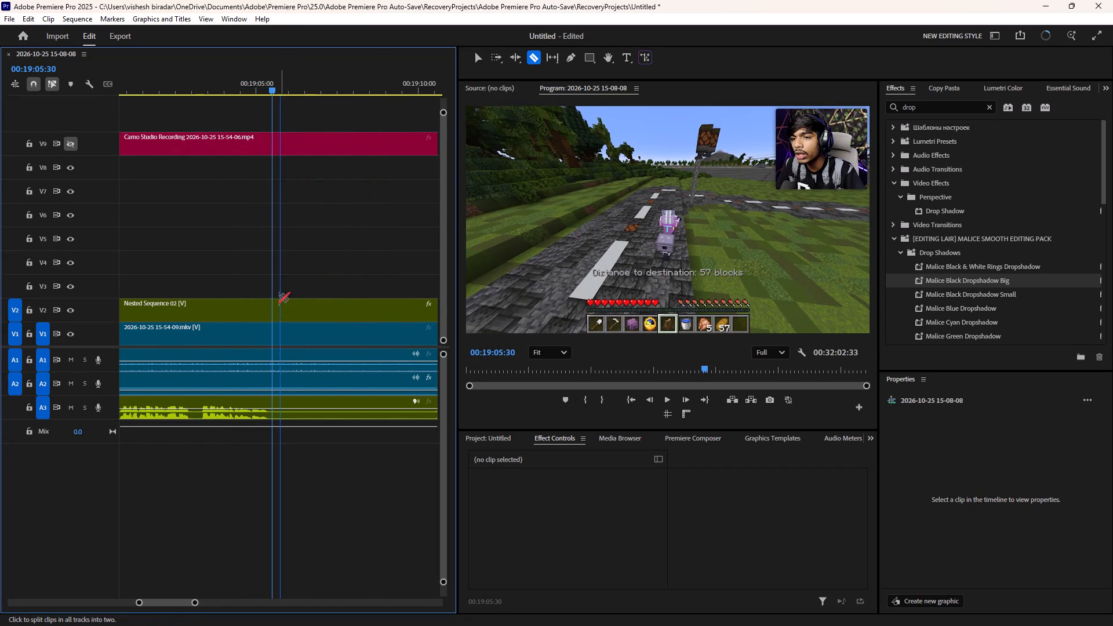
{"action": "left_click", "coordinate": [275, 299], "text": "shift"}
Cut all tracks at 00:19:21:07 and about 00:19:19:11, and ripple delete the segment from 00:19:05:30 to 00:19:19:11.
{"action": "key", "text": "space"}
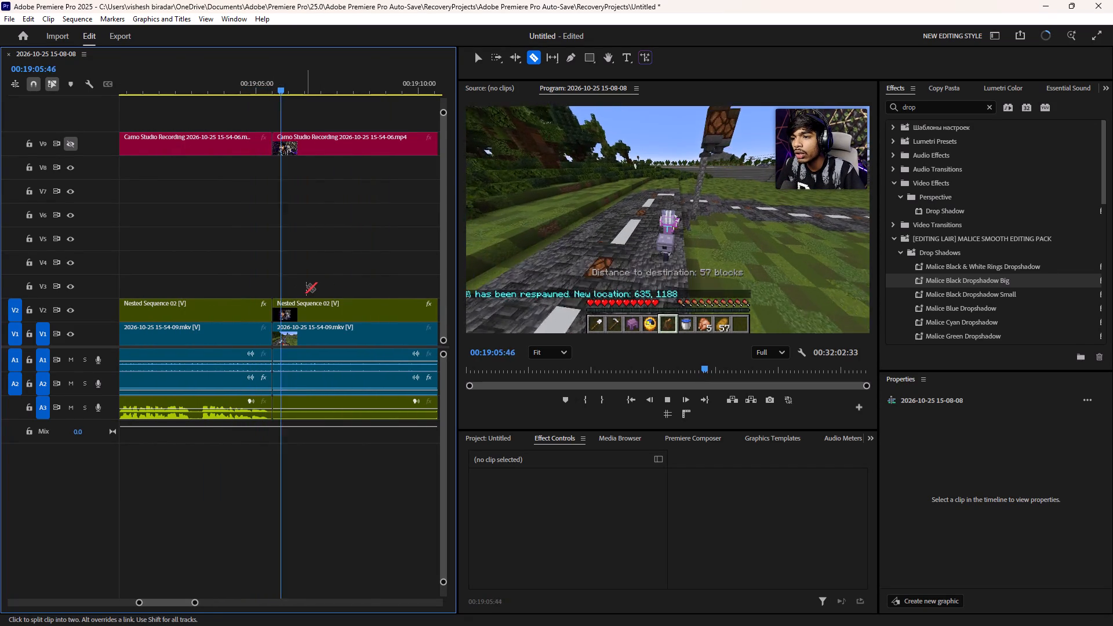
{"action": "key", "text": "v"}
{"action": "left_click_drag", "start_coordinate": [195, 602], "coordinate": [198, 602]}
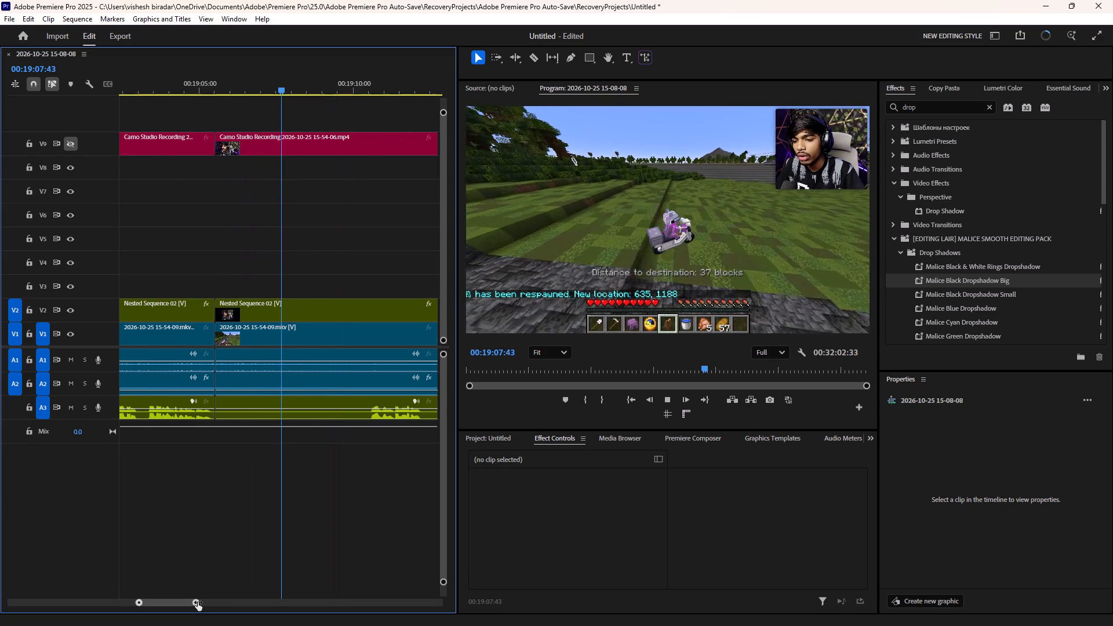
{"action": "left_click_drag", "start_coordinate": [198, 602], "coordinate": [130, 590]}
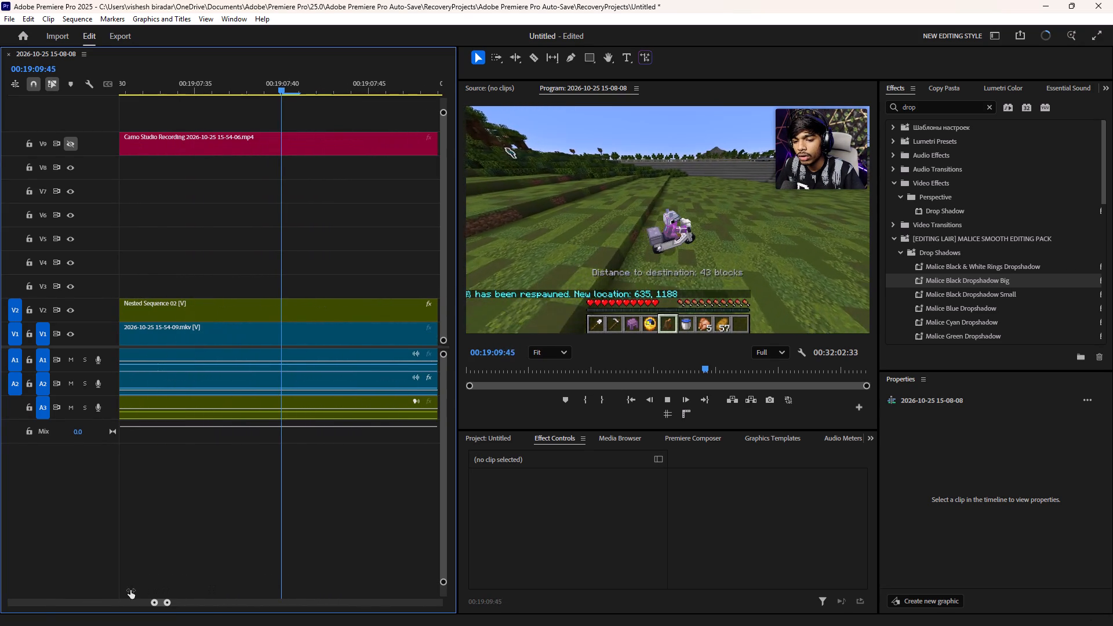
{"action": "left_click_drag", "start_coordinate": [130, 590], "coordinate": [127, 588]}
{"action": "left_click_drag", "start_coordinate": [167, 606], "coordinate": [183, 600]}
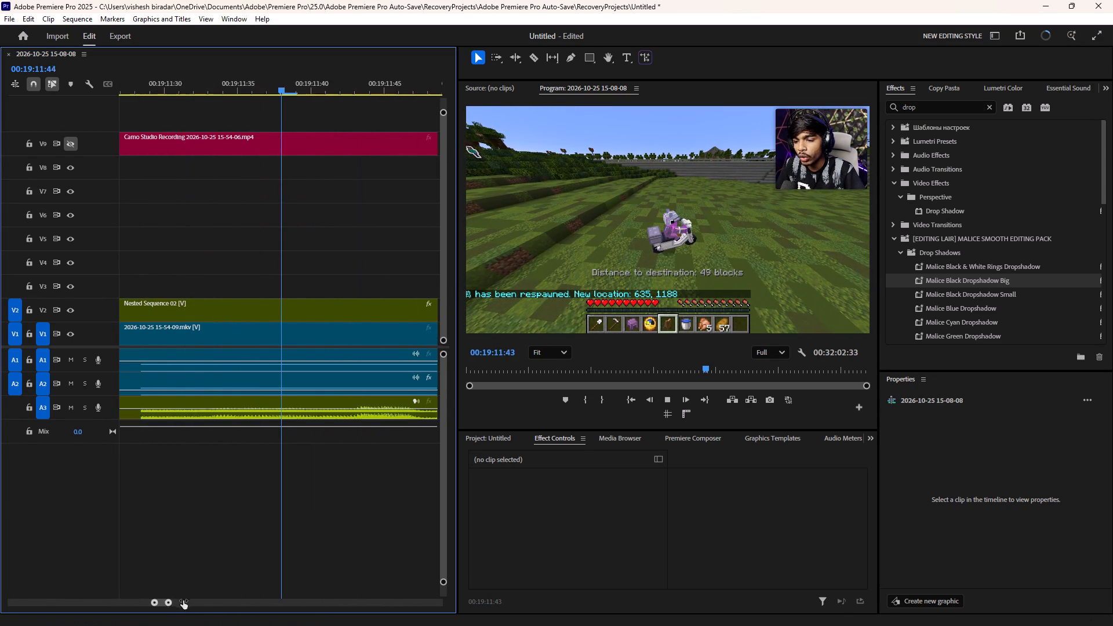
{"action": "left_click_drag", "start_coordinate": [183, 600], "coordinate": [196, 600]}
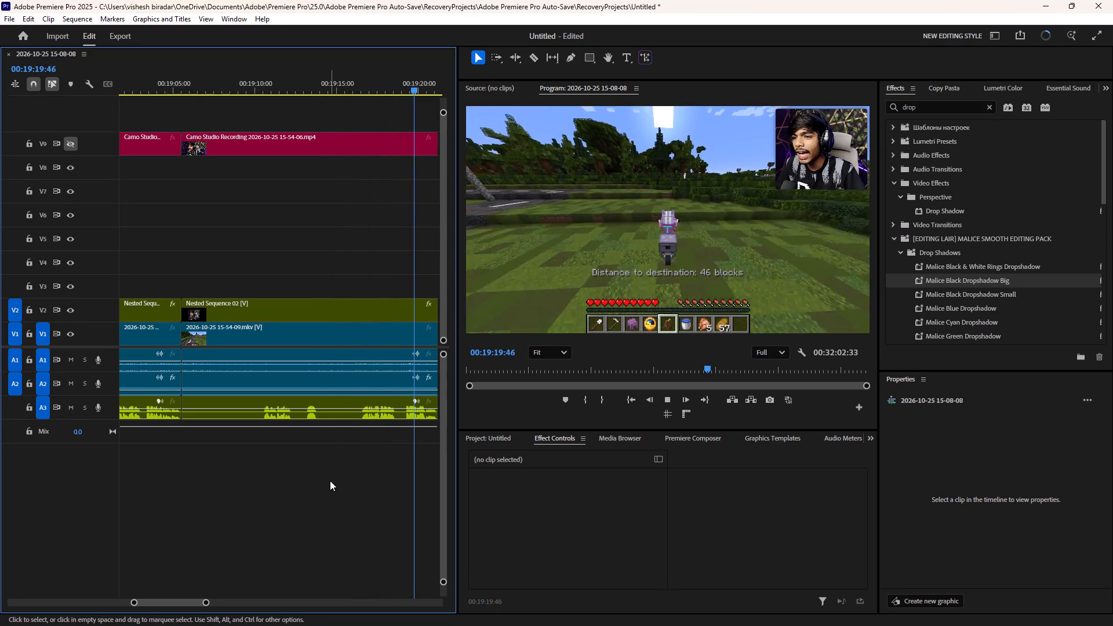
{"action": "key", "text": "space"}
{"action": "scroll", "coordinate": [290, 427], "scroll_direction": "up", "scroll_amount": 6}
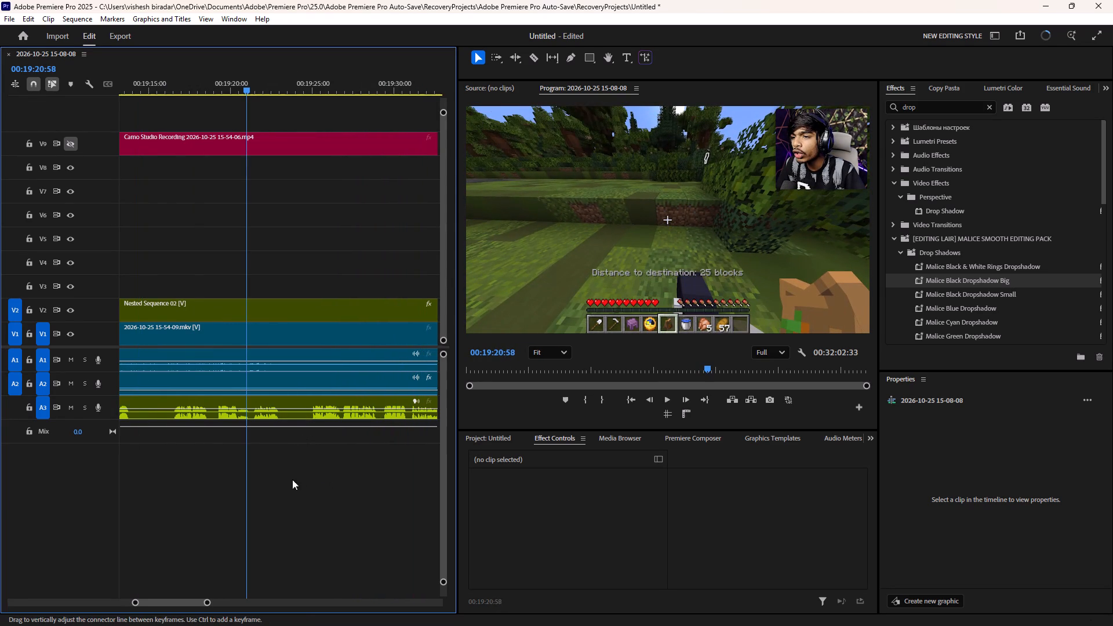
{"action": "key", "text": "space"}
{"action": "key", "text": "space"}
{"action": "key", "text": "c"}
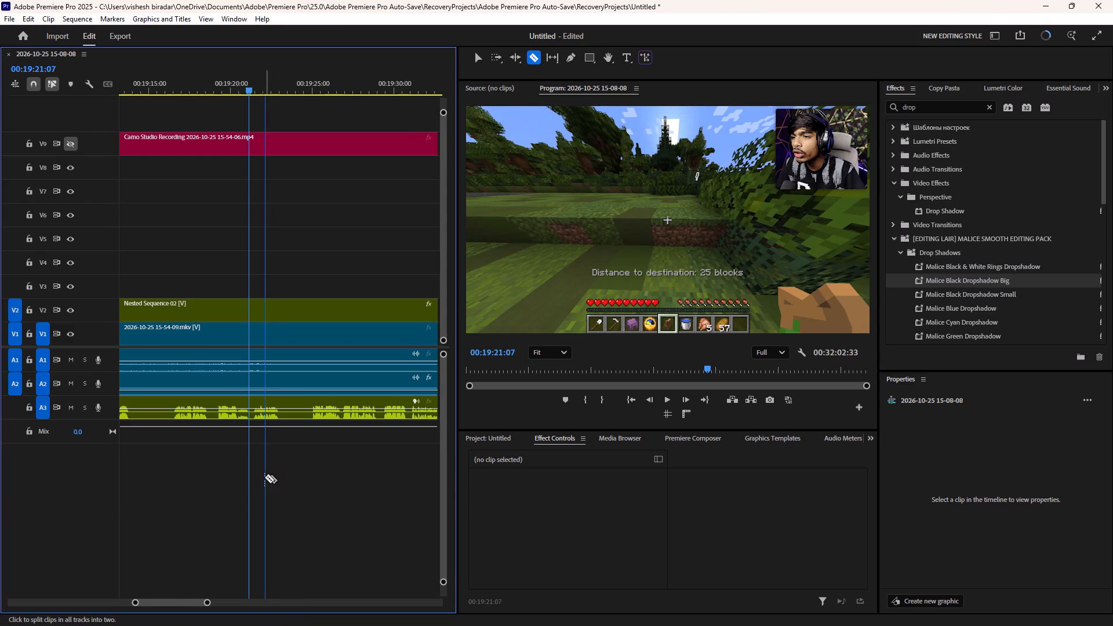
{"action": "left_click", "coordinate": [250, 497], "text": "shift"}
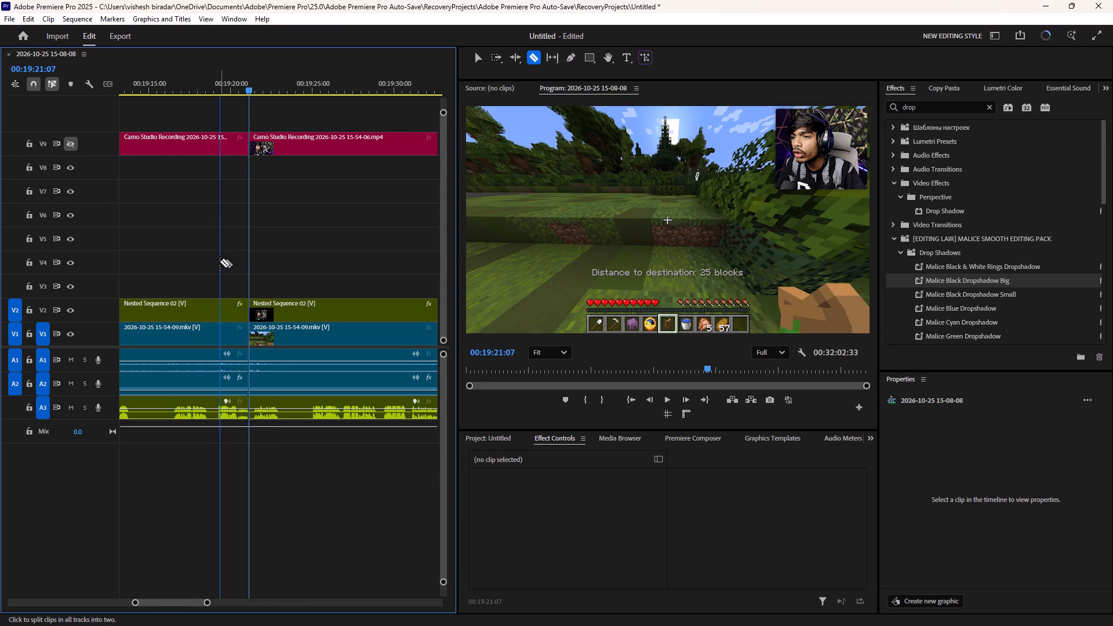
{"action": "left_click", "coordinate": [217, 268], "text": "shift"}
{"action": "left_click_drag", "start_coordinate": [215, 83], "coordinate": [195, 101]}
{"action": "type", "text": "Xd"}
Cut all tracks at 00:19:09:19 and about 00:19:11:15, and ripple delete the silent segment between.
{"action": "key", "text": "space"}
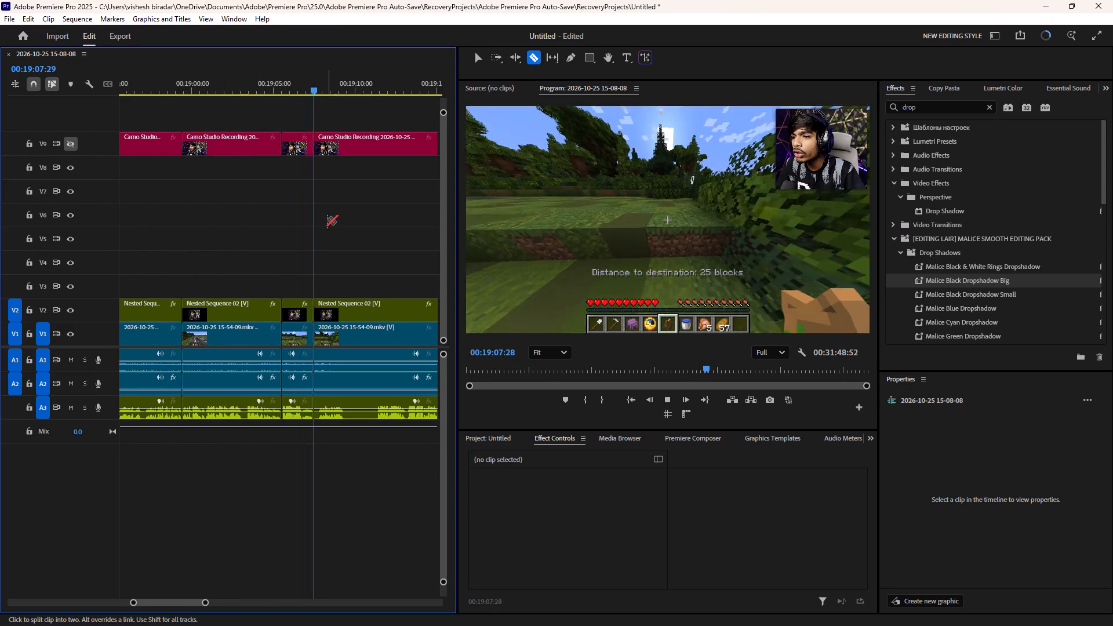
{"action": "scroll", "coordinate": [371, 226], "scroll_direction": "down", "scroll_amount": 2}
{"action": "key", "text": "space"}
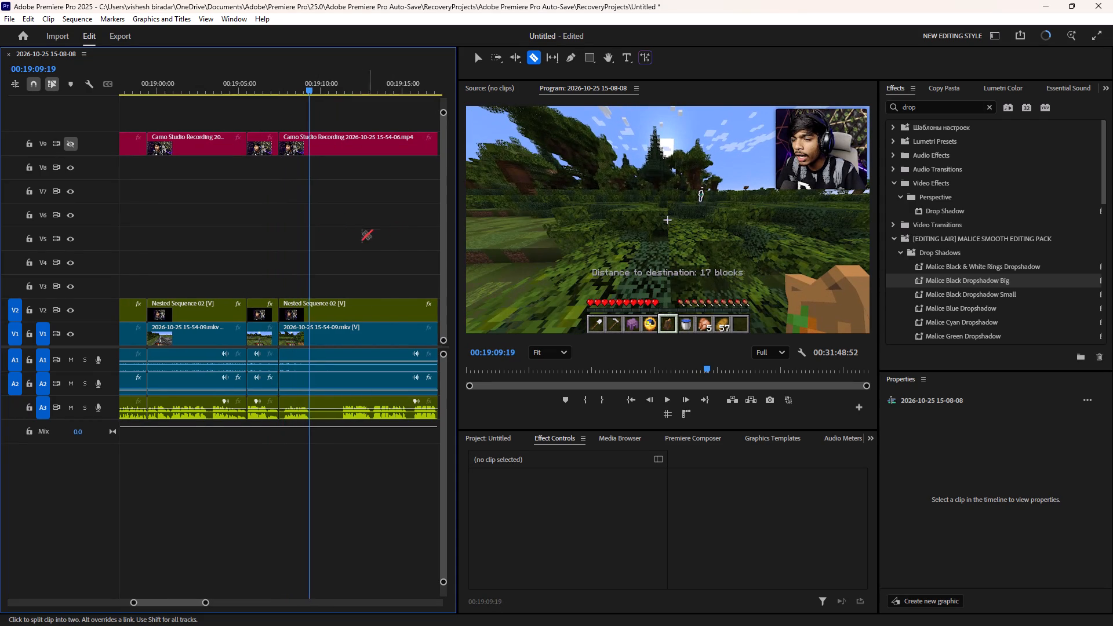
{"action": "left_click", "coordinate": [311, 257], "text": "shift"}
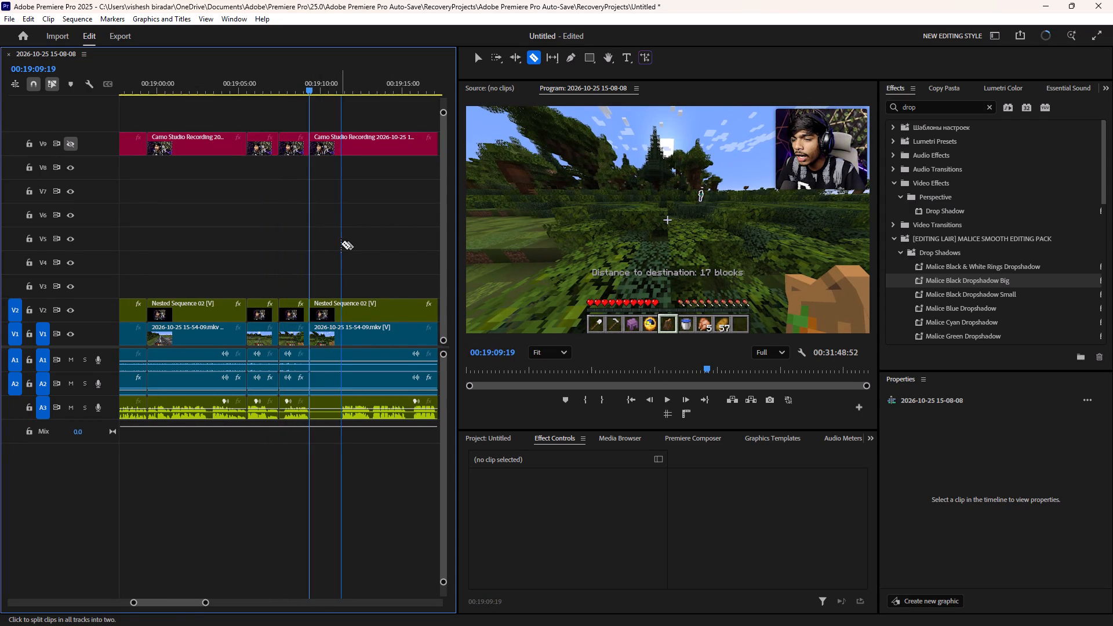
{"action": "left_click", "coordinate": [341, 243], "text": "shift"}
{"action": "key", "text": "x"}
{"action": "type", "text": "d"}
Cut all tracks at 00:19:21:41 and about 30 frames further on, and ripple delete the segment between.
{"action": "key", "text": "space"}
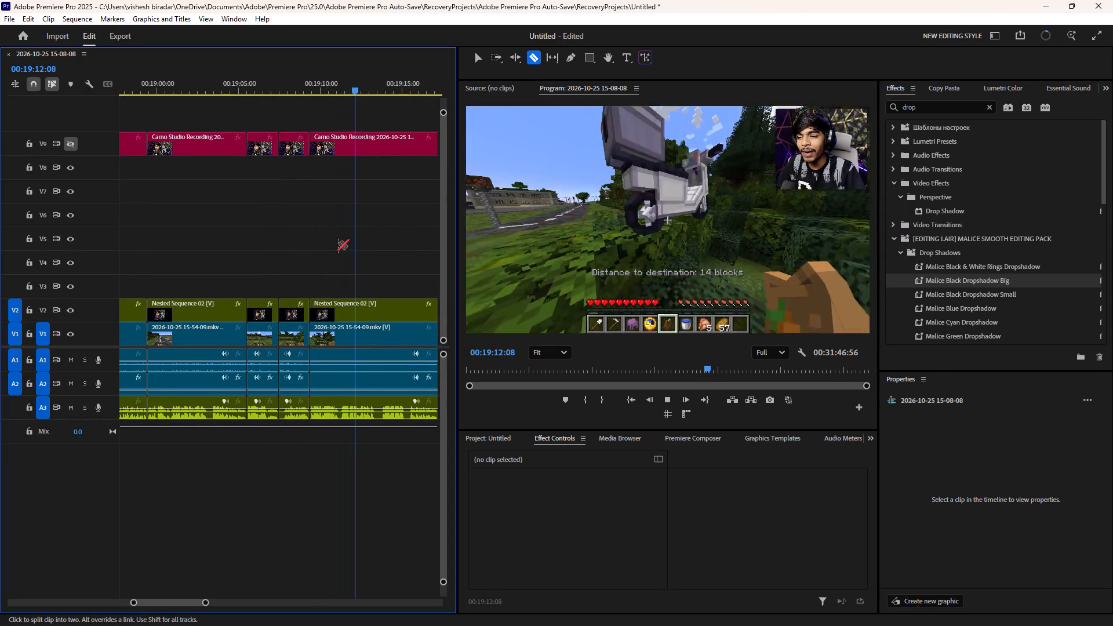
{"action": "scroll", "coordinate": [336, 245], "scroll_direction": "down", "scroll_amount": 6}
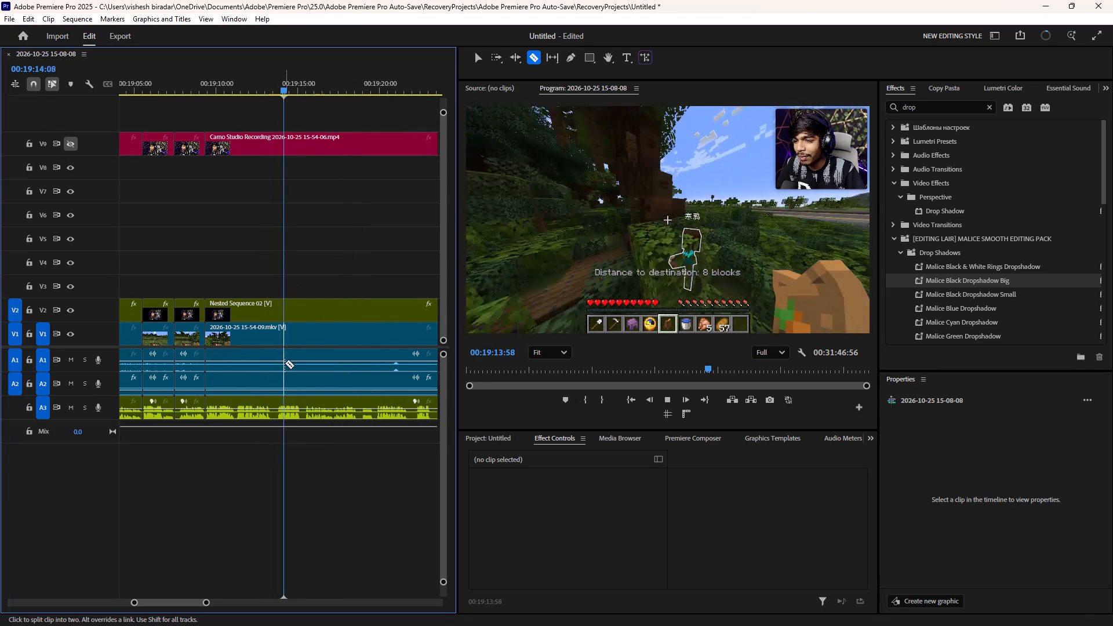
{"action": "scroll", "coordinate": [266, 409], "scroll_direction": "down", "scroll_amount": 1}
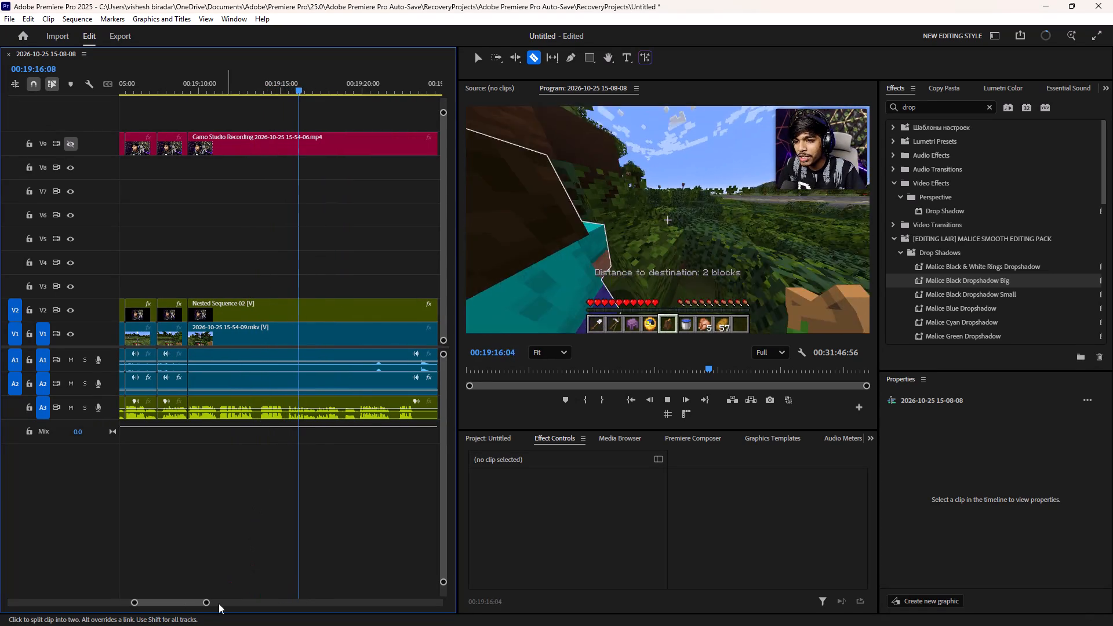
{"action": "left_click_drag", "start_coordinate": [207, 599], "coordinate": [200, 610]}
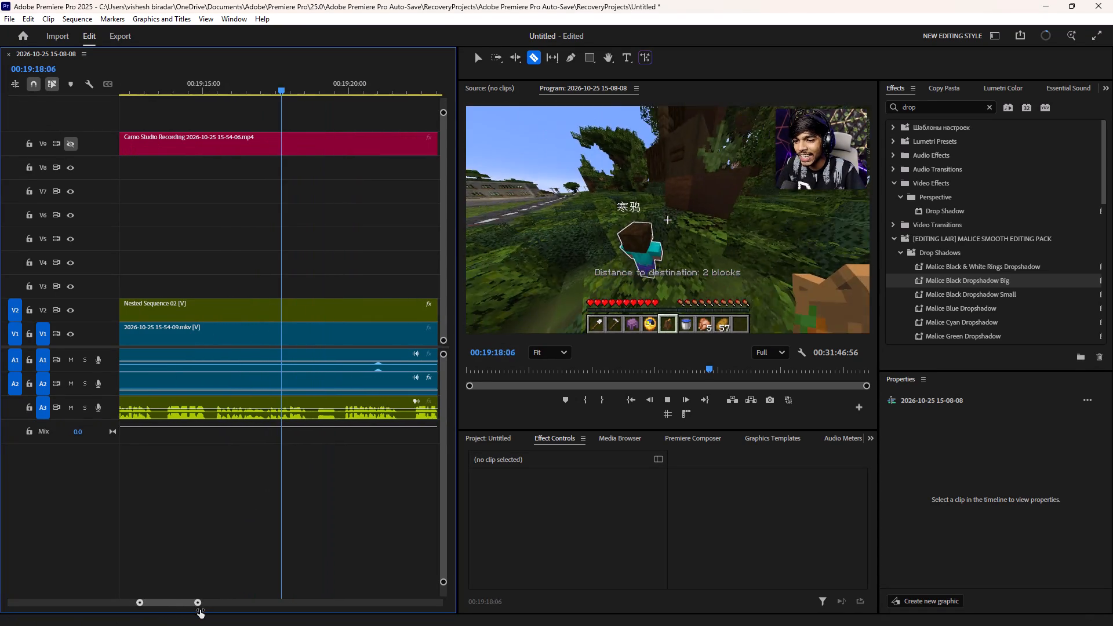
{"action": "left_click_drag", "start_coordinate": [200, 610], "coordinate": [199, 610]}
{"action": "scroll", "coordinate": [325, 546], "scroll_direction": "down", "scroll_amount": 10}
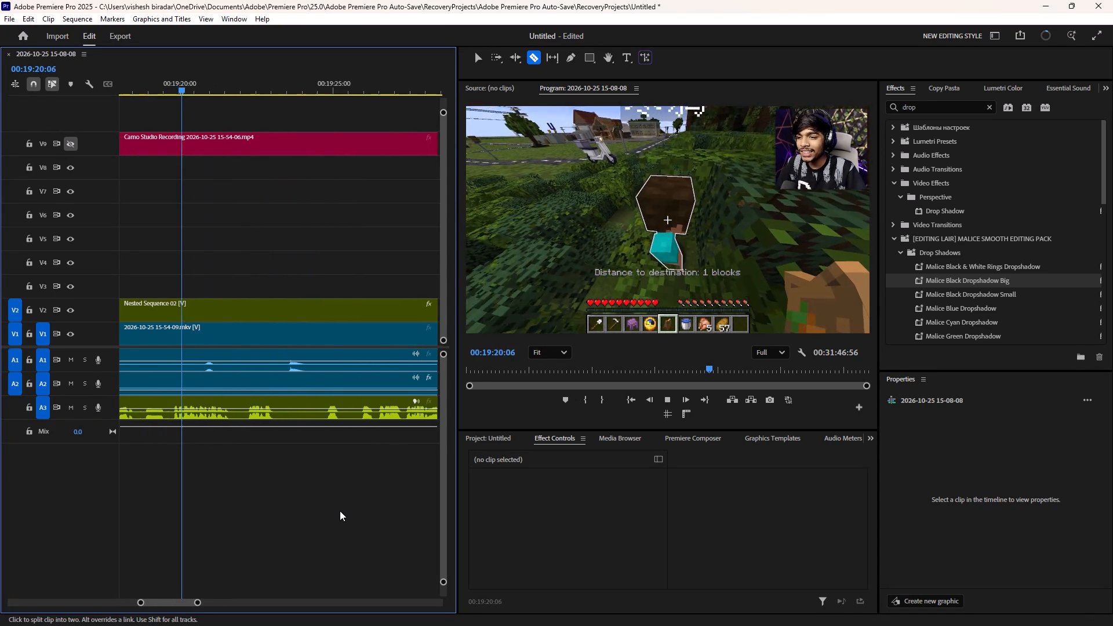
{"action": "key", "text": "space"}
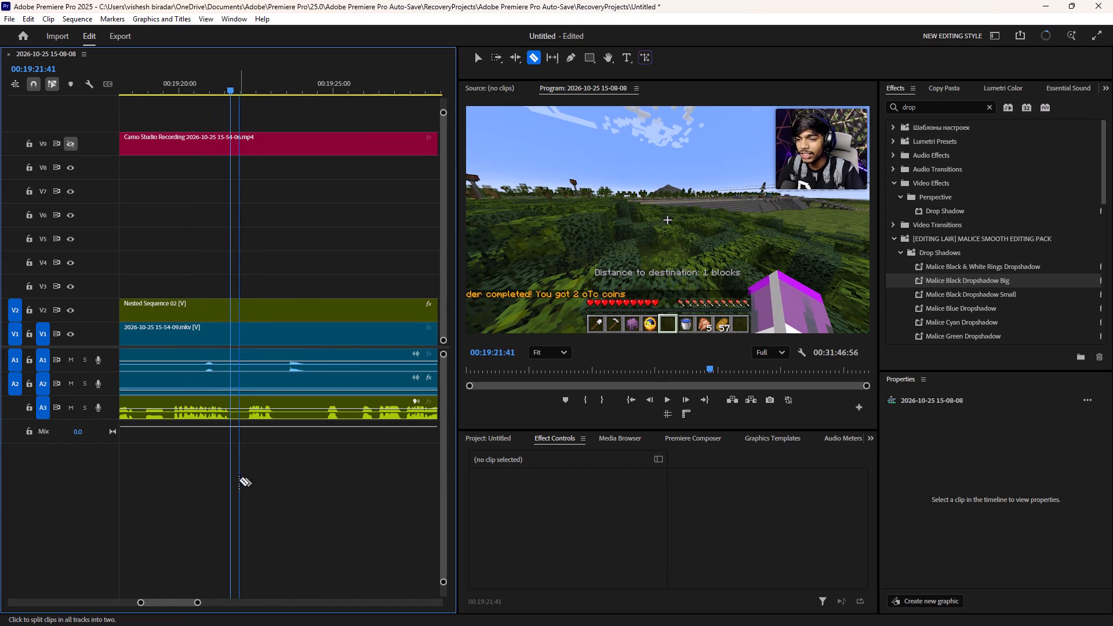
{"action": "left_click", "coordinate": [230, 489], "text": "shift"}
{"action": "left_click", "coordinate": [246, 471], "text": "shift"}
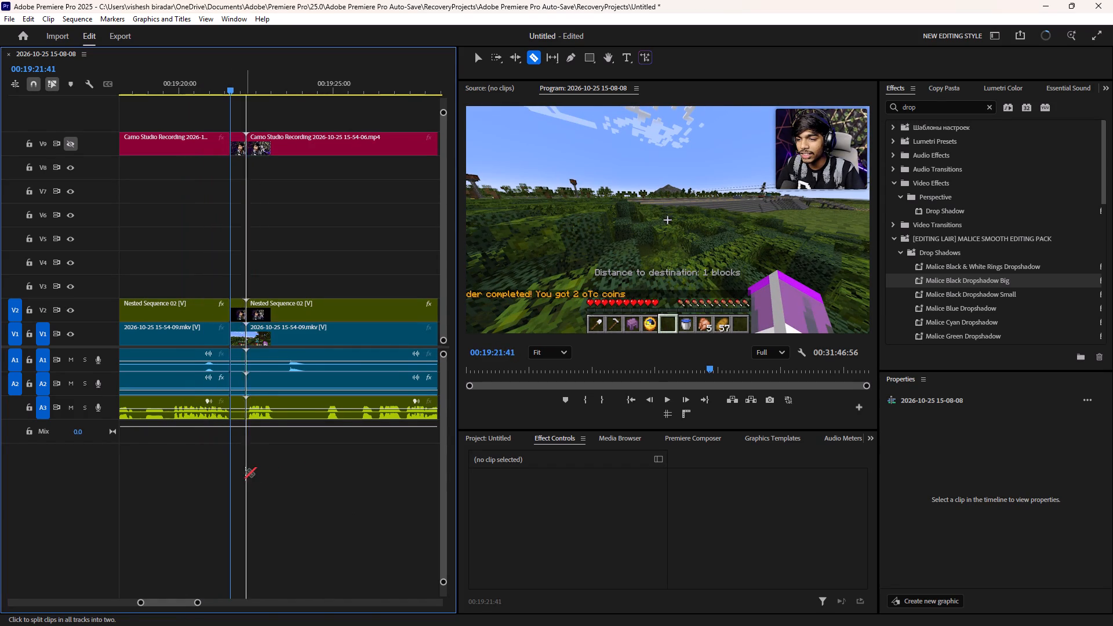
{"action": "key", "text": "x"}
{"action": "type", "text": "d"}
Cut all tracks at about 00:19:22:31 and 00:19:23:01, and ripple delete the segment between.
{"action": "key", "text": "space"}
{"action": "key", "text": "space"}
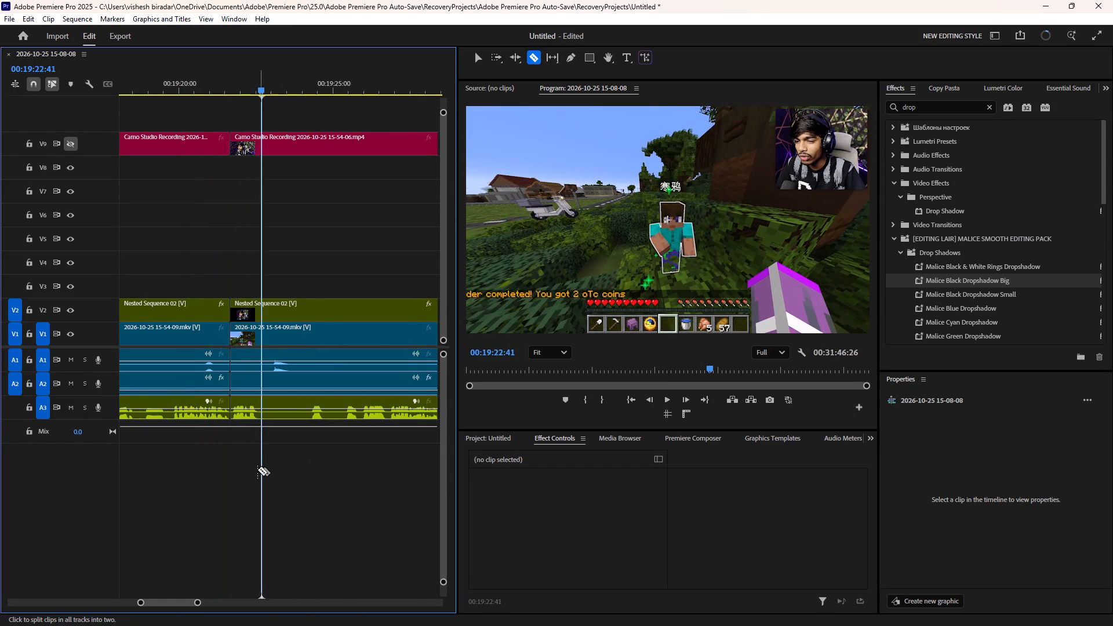
{"action": "left_click", "coordinate": [256, 472], "text": "shift"}
{"action": "left_click", "coordinate": [272, 465], "text": "shift"}
{"action": "key", "text": "x"}
{"action": "key", "text": "shift+d"}
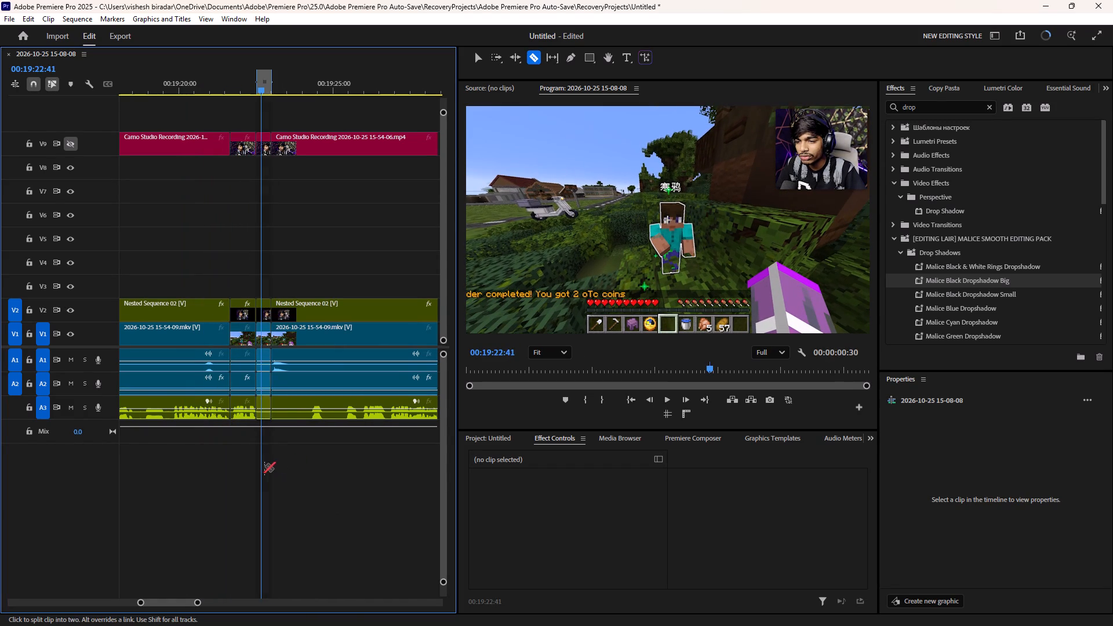
Cut all tracks at about 00:19:22:59 and 00:19:24:55, and ripple delete the segment between.
{"action": "key", "text": "space"}
{"action": "key", "text": "space"}
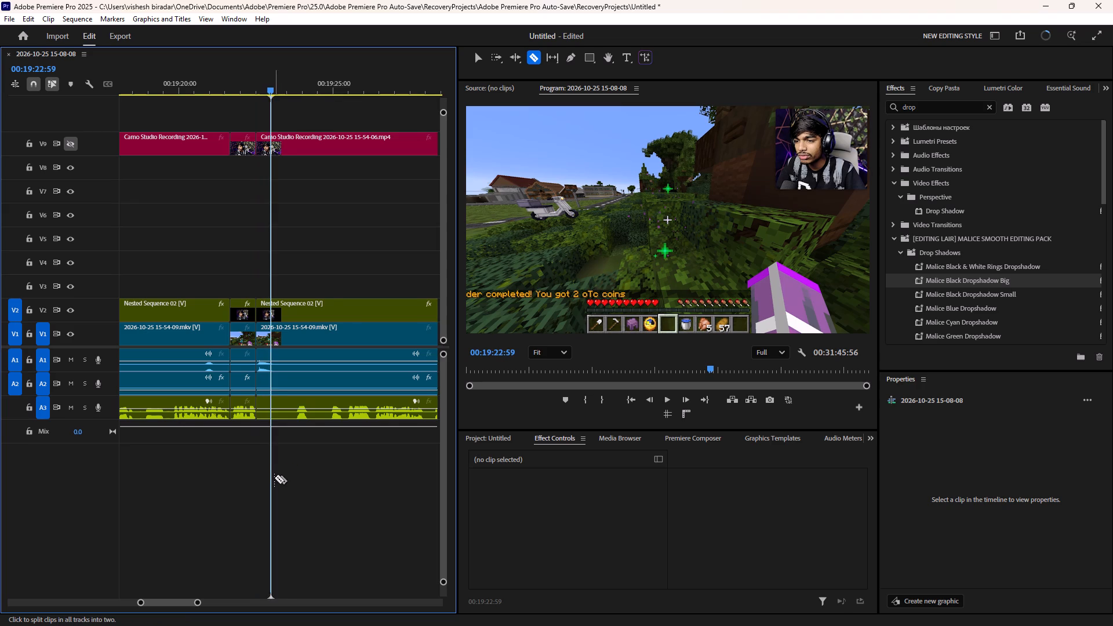
{"action": "left_click", "coordinate": [273, 482], "text": "shift"}
{"action": "left_click", "coordinate": [330, 469], "text": "shift"}
{"action": "key", "text": "x"}
{"action": "key", "text": "shift+d"}
Cut all tracks at 00:19:33:43, where the speech pauses.
{"action": "key", "text": "space"}
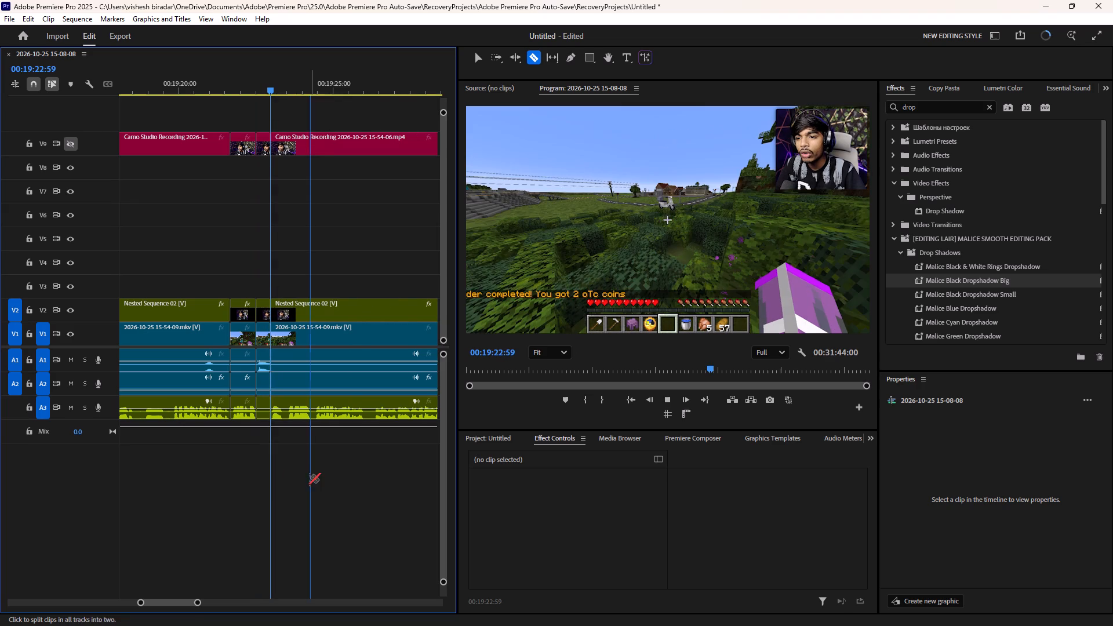
{"action": "scroll", "coordinate": [309, 478], "scroll_direction": "down", "scroll_amount": 6}
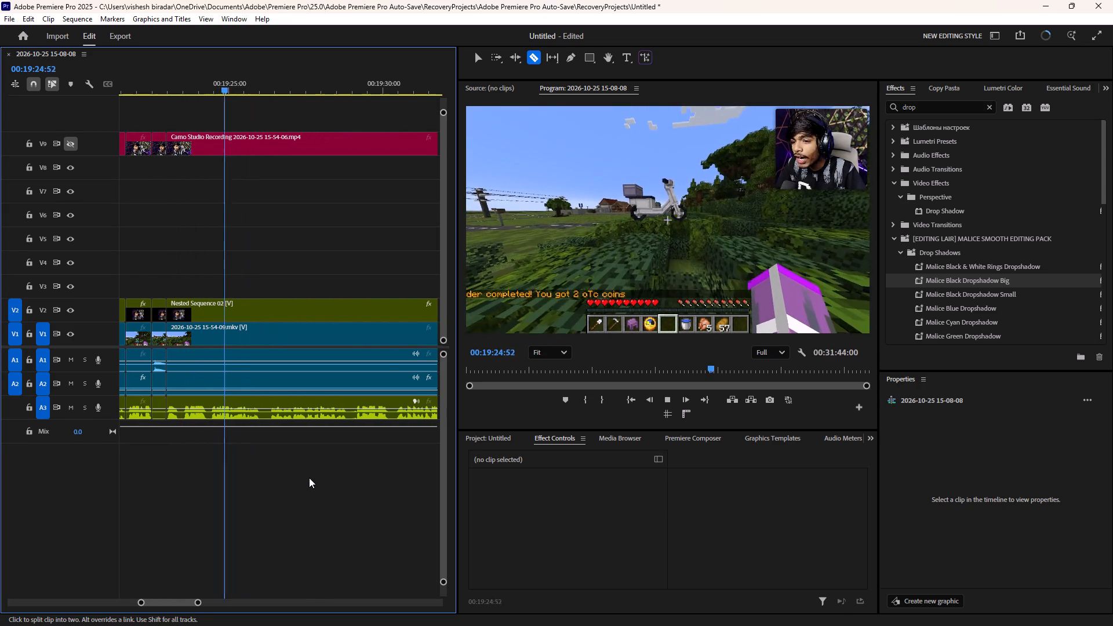
{"action": "scroll", "coordinate": [309, 478], "scroll_direction": "down", "scroll_amount": 2}
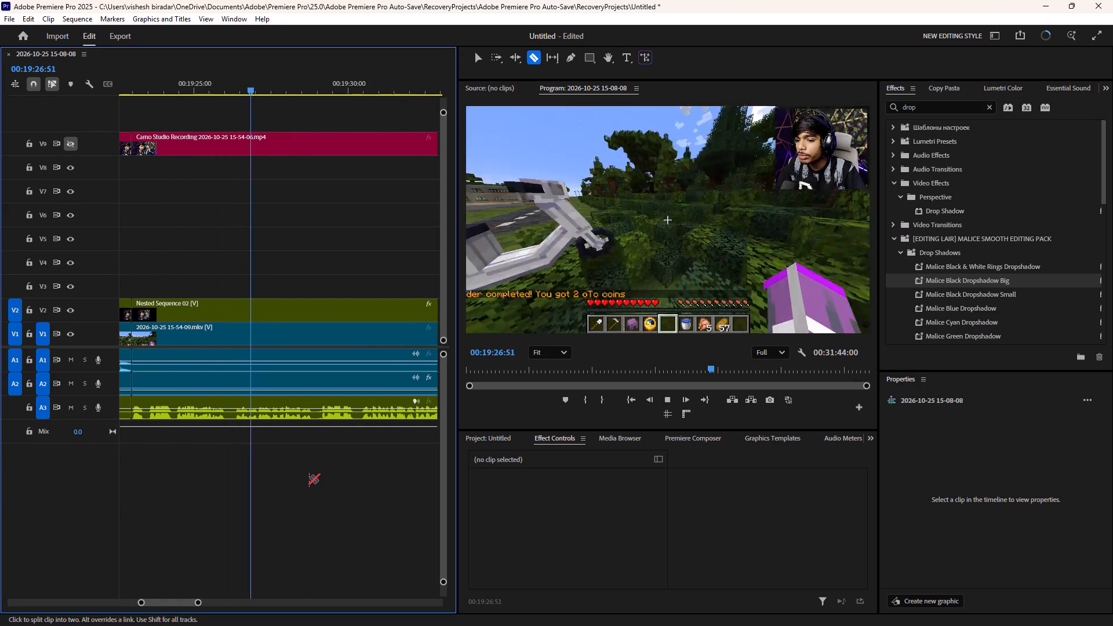
{"action": "scroll", "coordinate": [306, 479], "scroll_direction": "down", "scroll_amount": 4}
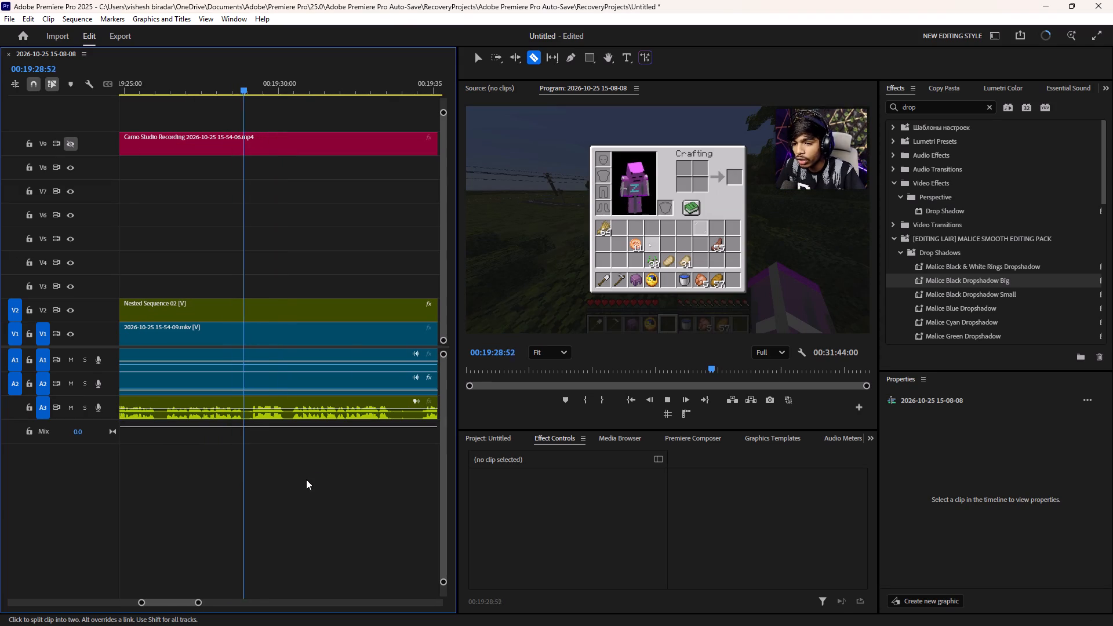
{"action": "scroll", "coordinate": [300, 478], "scroll_direction": "down", "scroll_amount": 3}
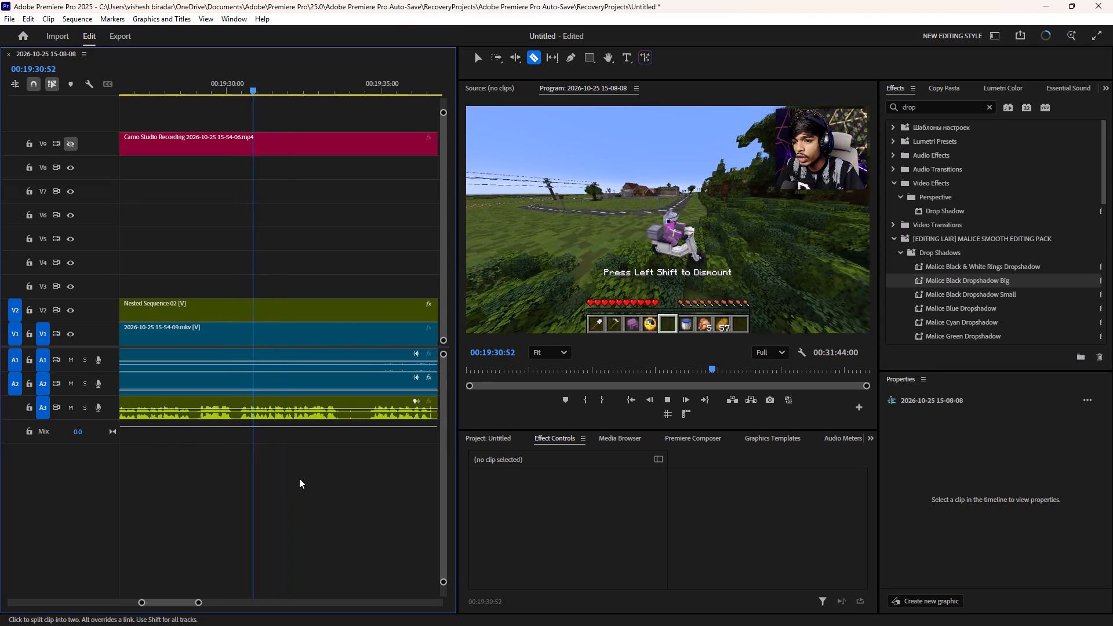
{"action": "scroll", "coordinate": [299, 478], "scroll_direction": "down", "scroll_amount": 3}
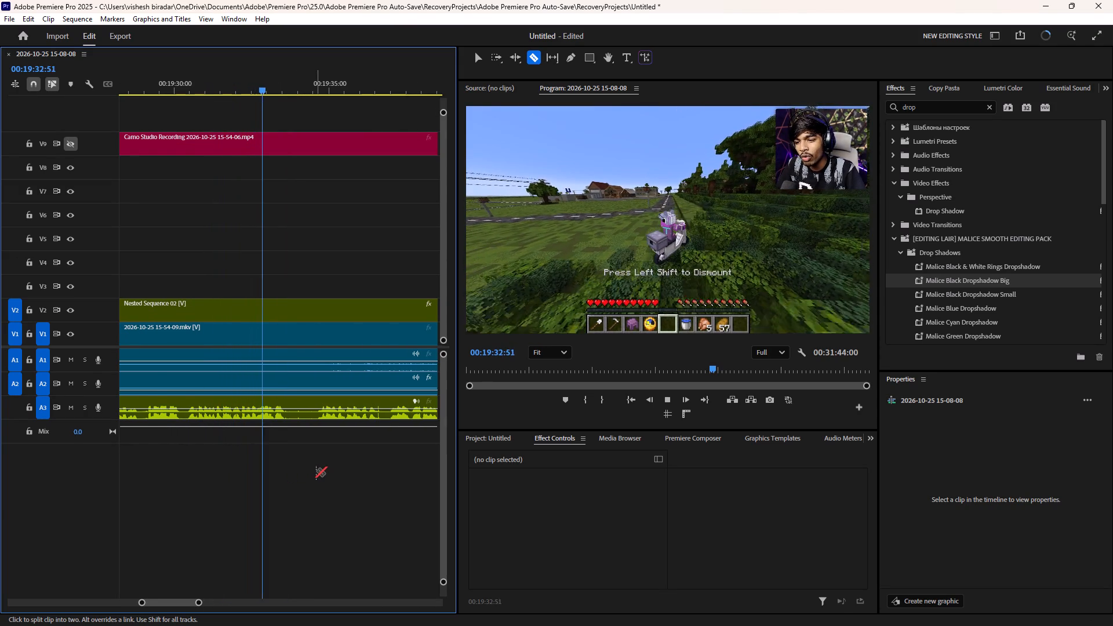
{"action": "key", "text": "space"}
{"action": "left_click", "coordinate": [293, 476], "text": "shift"}
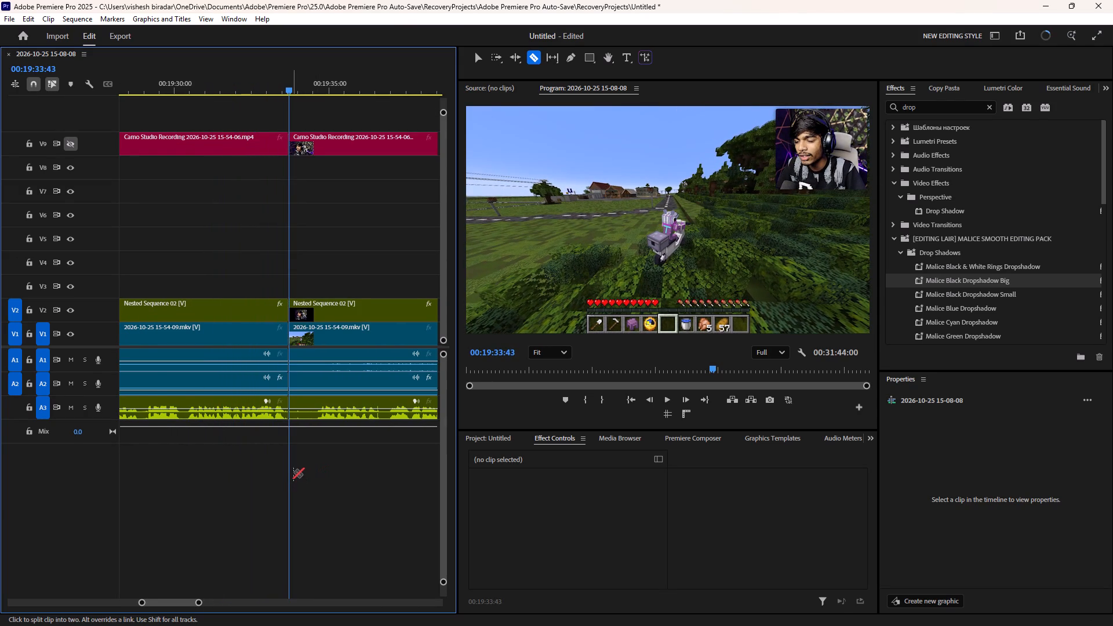
Cut all tracks at about 00:20:14:57, where the speech resumes, and ripple delete the segment from 00:19:33:43 to there.
{"action": "left_click_drag", "start_coordinate": [304, 93], "coordinate": [402, 179]}
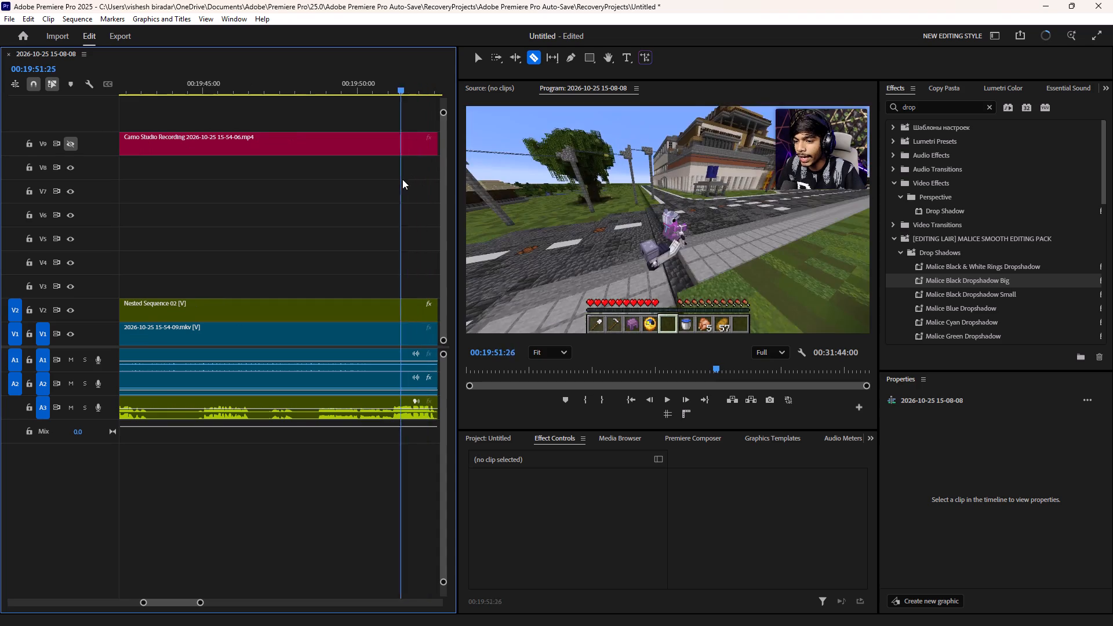
{"action": "left_click_drag", "start_coordinate": [402, 179], "coordinate": [340, 214]}
{"action": "key", "text": "space"}
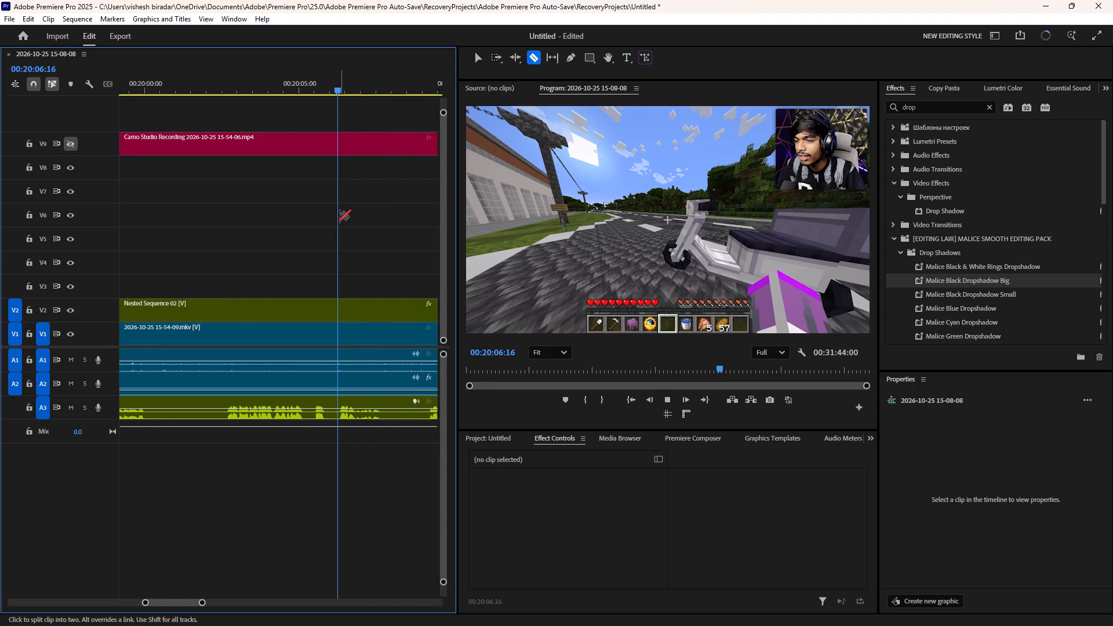
{"action": "scroll", "coordinate": [339, 216], "scroll_direction": "down", "scroll_amount": 3}
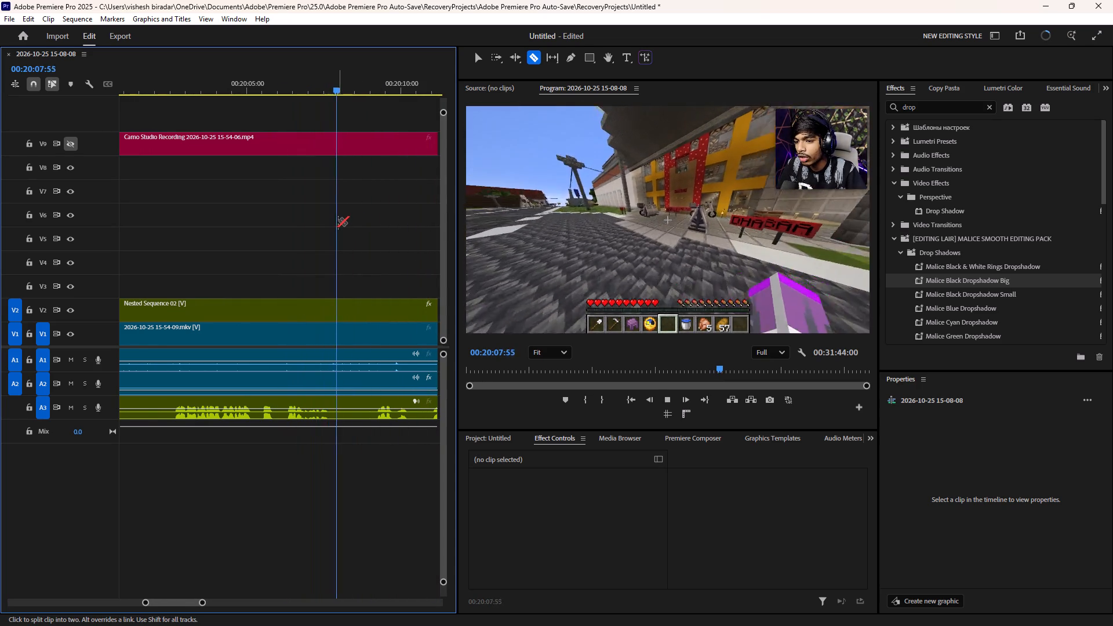
{"action": "scroll", "coordinate": [338, 220], "scroll_direction": "down", "scroll_amount": 10}
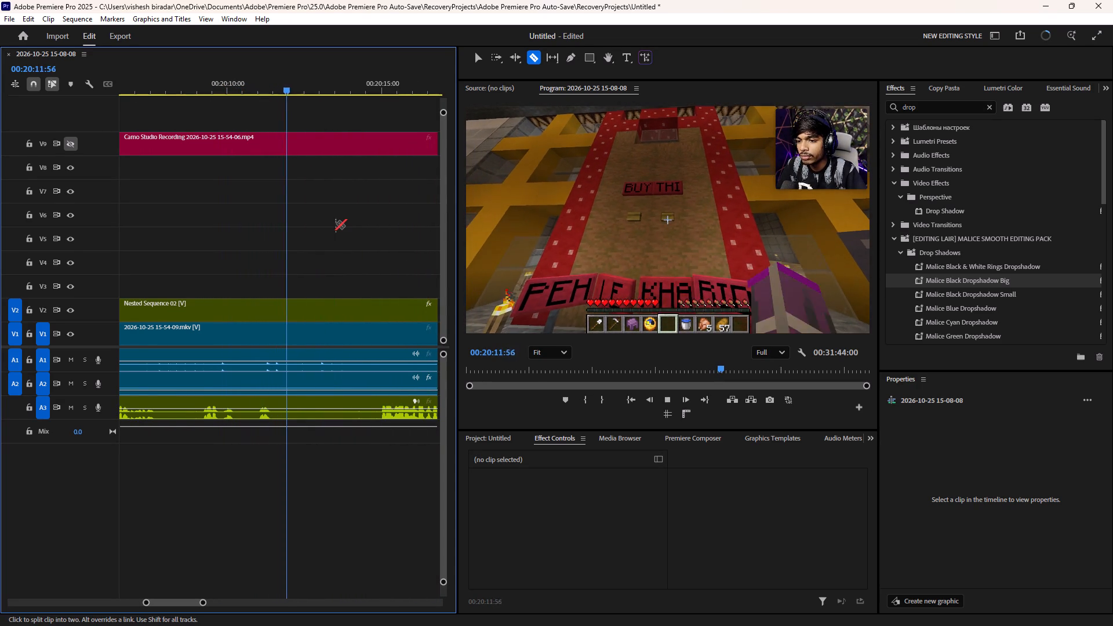
{"action": "scroll", "coordinate": [336, 223], "scroll_direction": "down", "scroll_amount": 4}
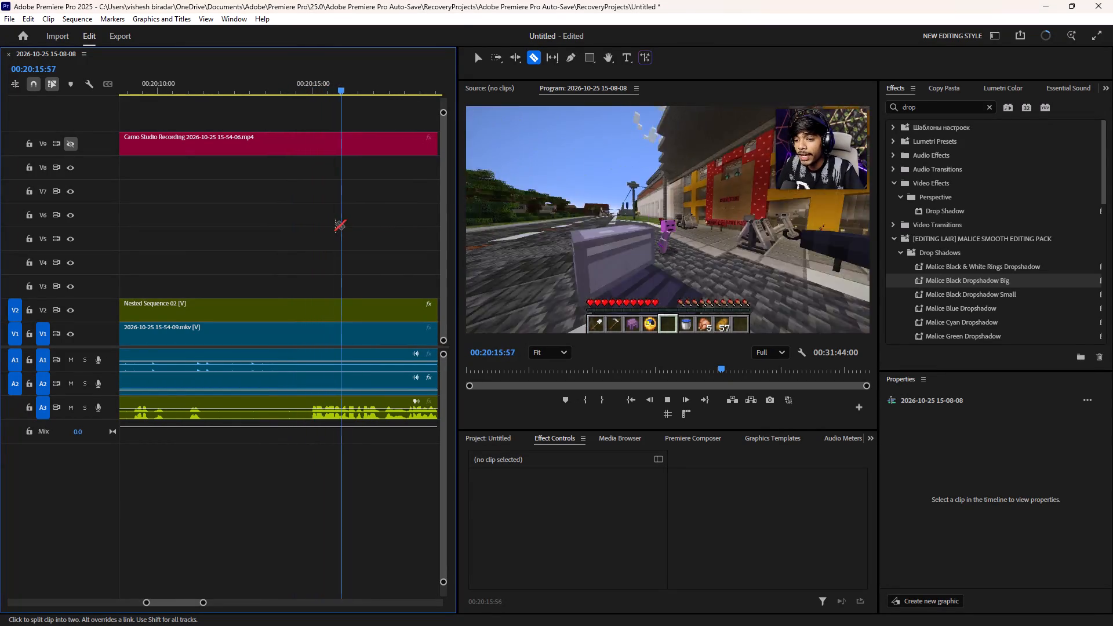
{"action": "key", "text": "space"}
{"action": "left_click", "coordinate": [311, 271], "text": "shift"}
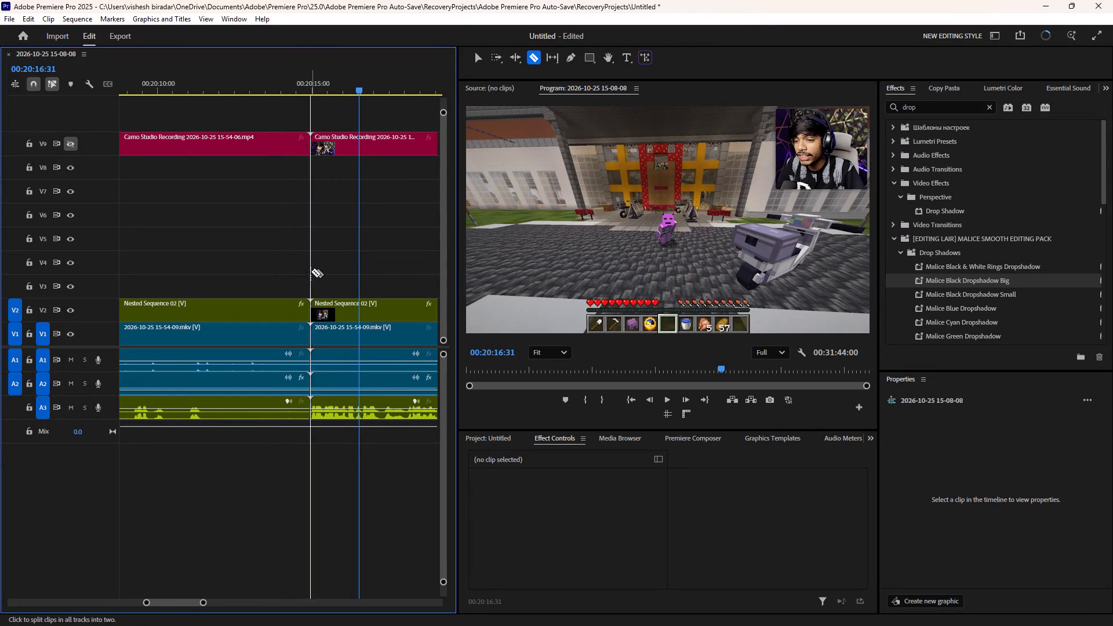
{"action": "left_click_drag", "start_coordinate": [317, 93], "coordinate": [276, 119]}
{"action": "type", "text": "Xd"}
Play the edit after the 00:19:33:43 cut, then scrub back to about 00:18:30 to check the earlier cuts.
{"action": "key", "text": "space"}
{"action": "scroll", "coordinate": [247, 213], "scroll_direction": "down", "scroll_amount": 2}
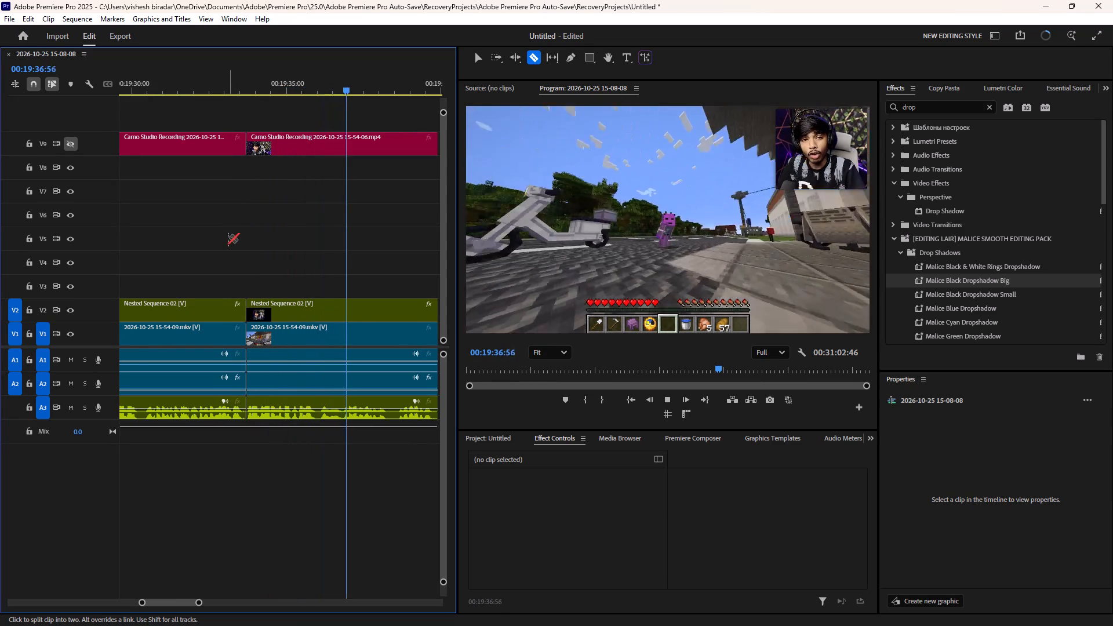
{"action": "scroll", "coordinate": [228, 242], "scroll_direction": "down", "scroll_amount": 8}
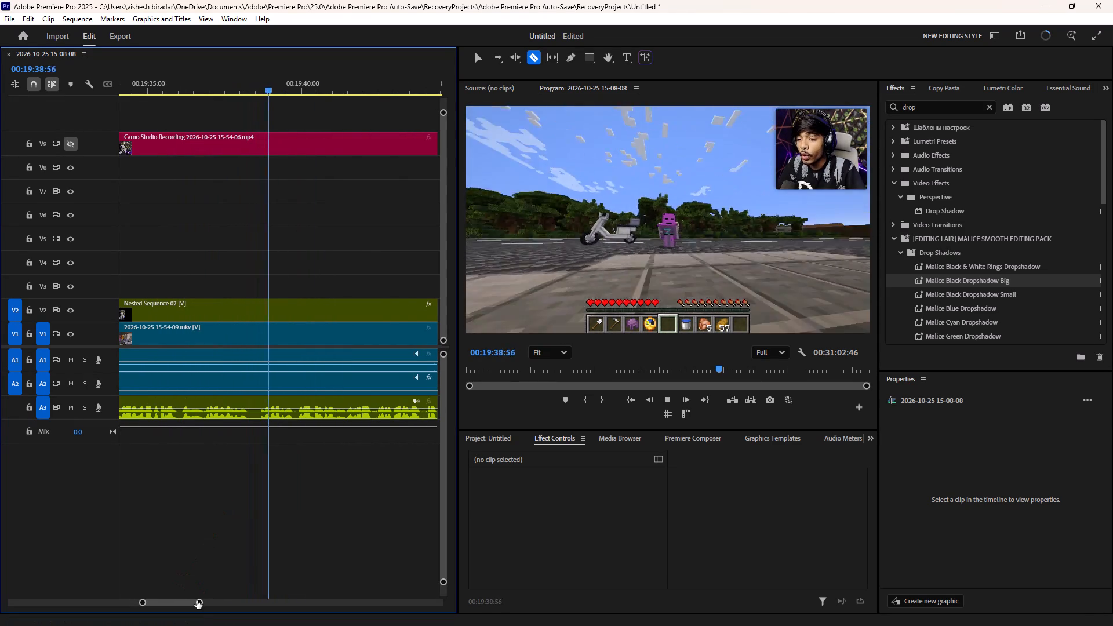
{"action": "left_click_drag", "start_coordinate": [198, 600], "coordinate": [405, 591]}
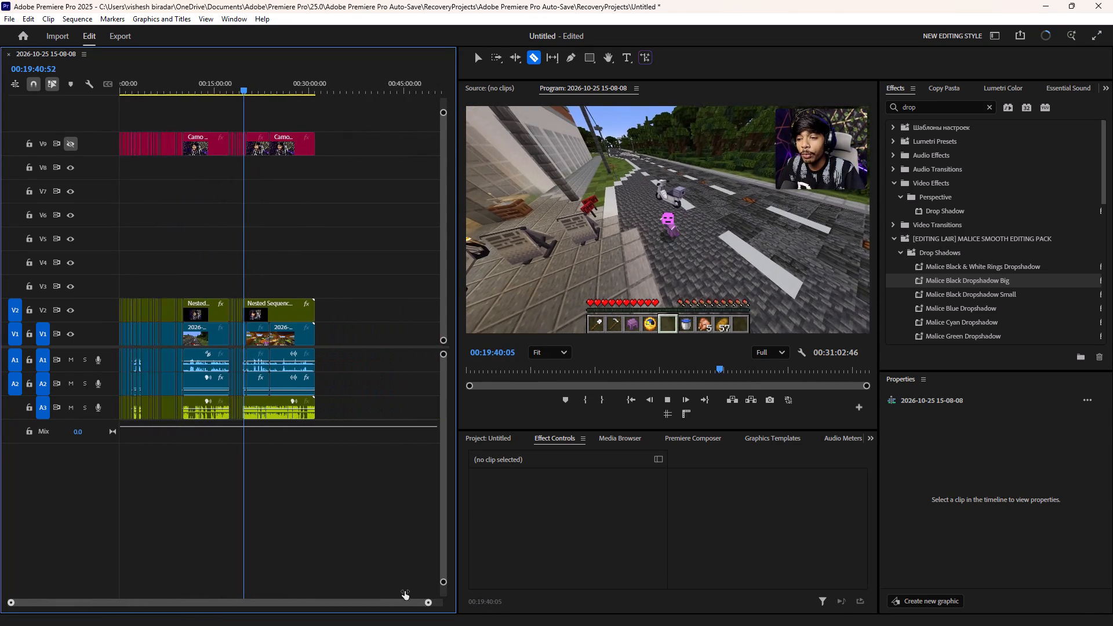
{"action": "left_click_drag", "start_coordinate": [405, 591], "coordinate": [412, 587]}
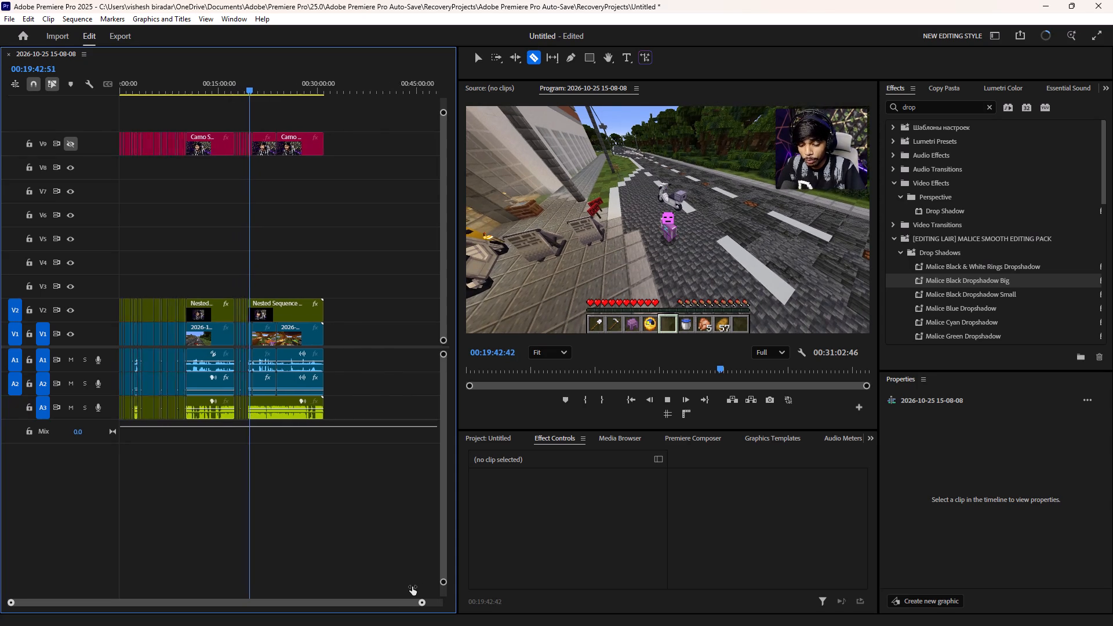
{"action": "left_click_drag", "start_coordinate": [412, 587], "coordinate": [256, 593]}
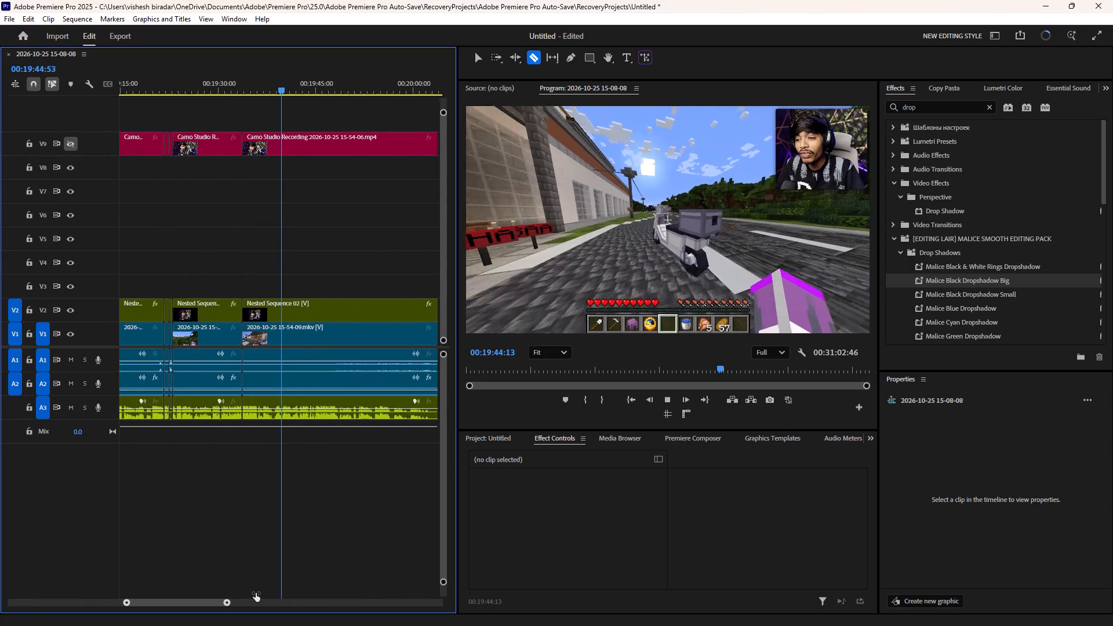
{"action": "left_click_drag", "start_coordinate": [256, 593], "coordinate": [245, 596]}
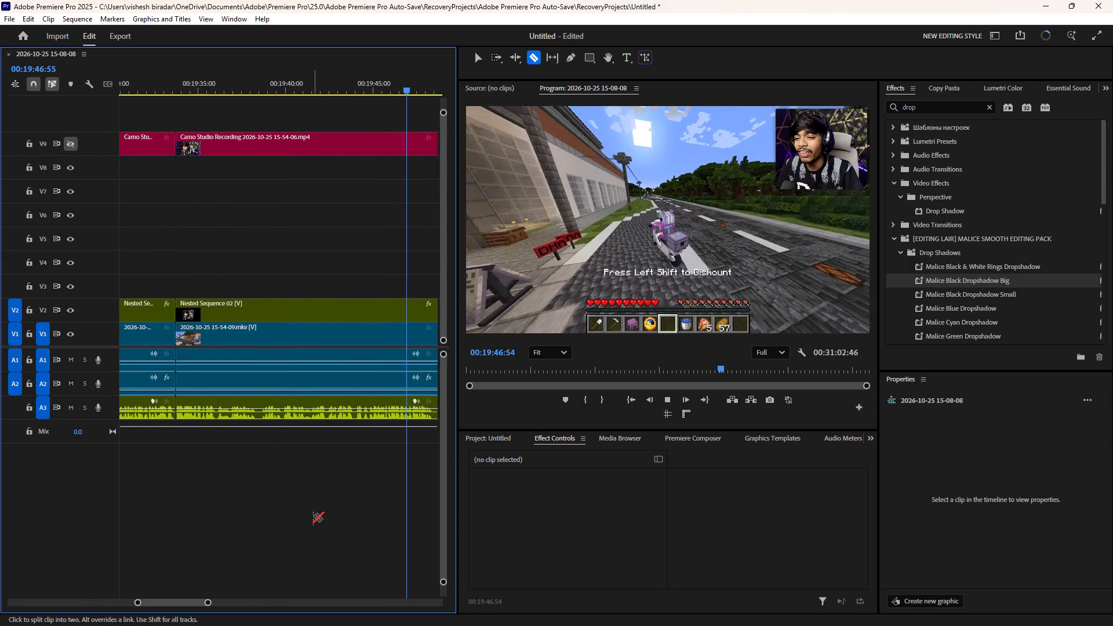
{"action": "left_click_drag", "start_coordinate": [348, 92], "coordinate": [12, 234]}
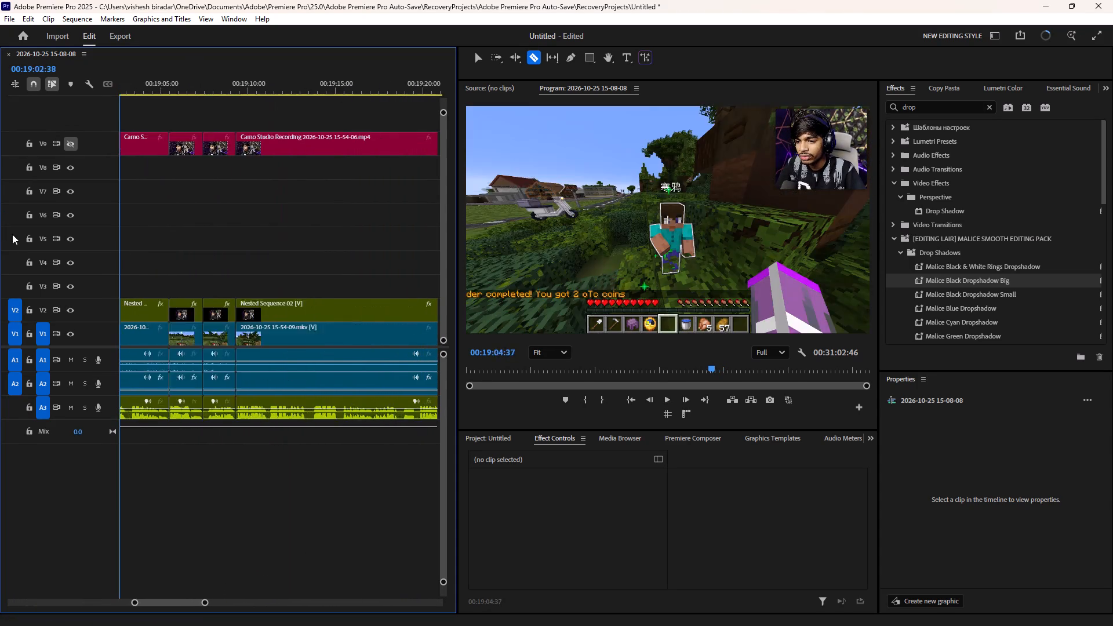
{"action": "left_click_drag", "start_coordinate": [12, 234], "coordinate": [32, 280]}
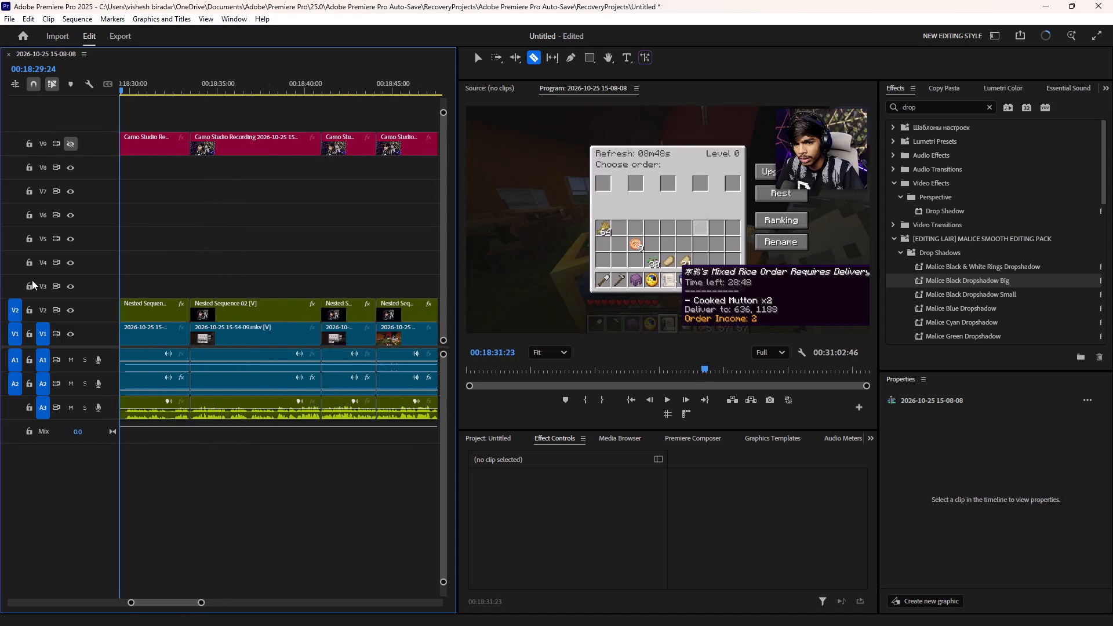
{"action": "left_click_drag", "start_coordinate": [32, 280], "coordinate": [231, 285]}
Find the long uncut 15-18-06 recording segment at about 00:10:07 and ripple delete it from all tracks.
{"action": "left_click_drag", "start_coordinate": [203, 603], "coordinate": [464, 576]}
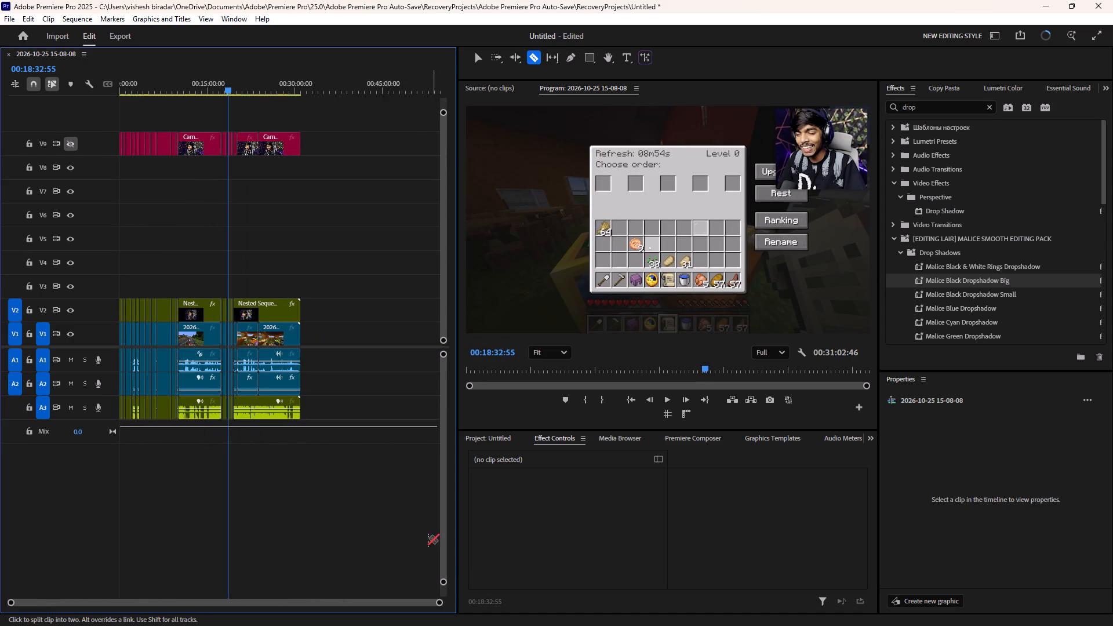
{"action": "scroll", "coordinate": [426, 536], "scroll_direction": "up", "scroll_amount": 5}
{"action": "left_click_drag", "start_coordinate": [219, 83], "coordinate": [176, 136]}
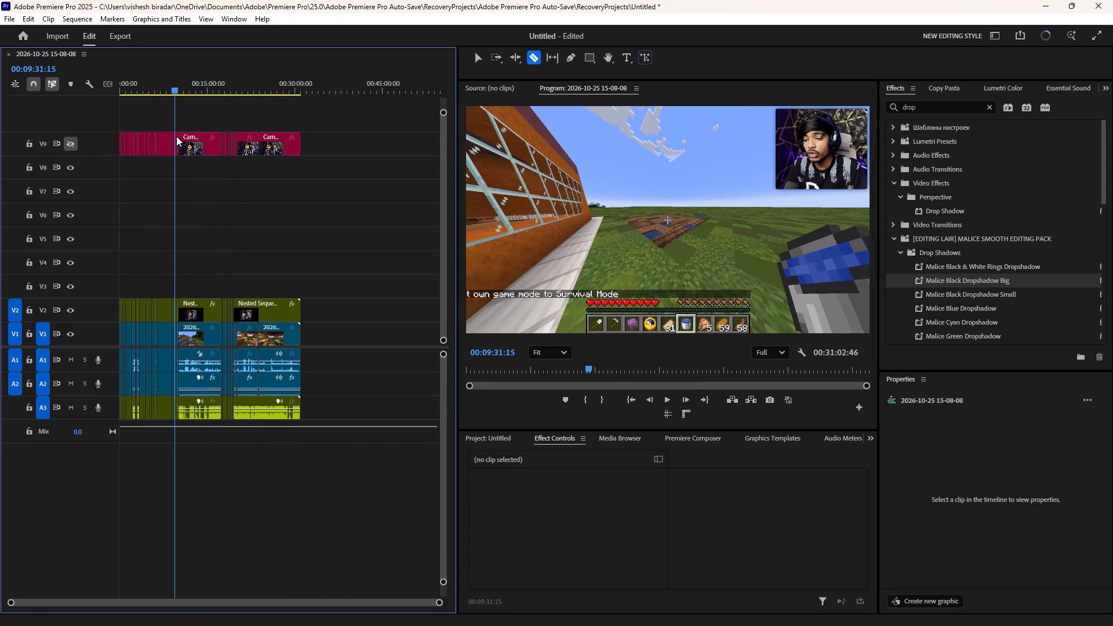
{"action": "key", "text": "space"}
{"action": "left_click_drag", "start_coordinate": [441, 602], "coordinate": [314, 584]}
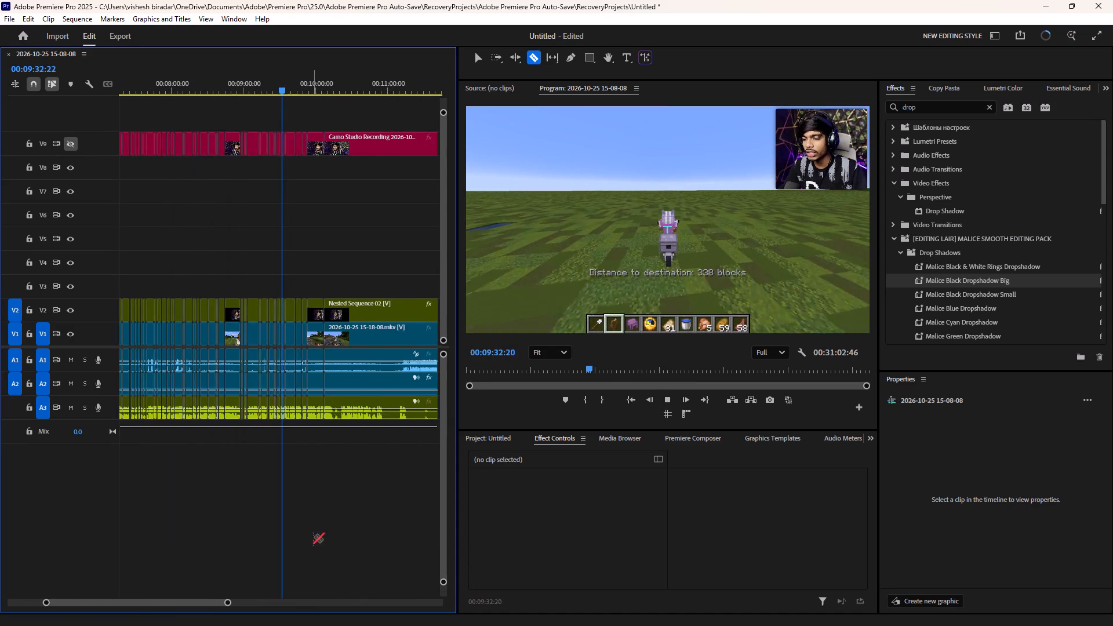
{"action": "scroll", "coordinate": [315, 534], "scroll_direction": "down", "scroll_amount": 6}
{"action": "left_click_drag", "start_coordinate": [202, 79], "coordinate": [217, 121]}
{"action": "key", "text": "space"}
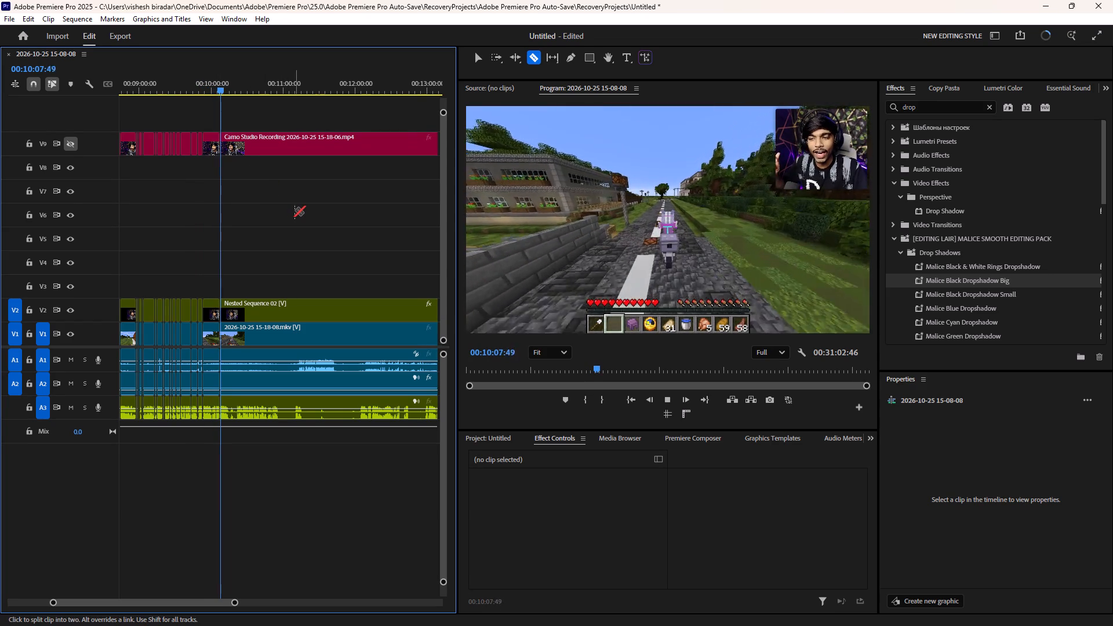
{"action": "type", "text": "Xd"}
Review the edit by playing and scrubbing from about 00:10:09 to 00:12:26, checking the speech and the joins.
{"action": "key", "text": "space"}
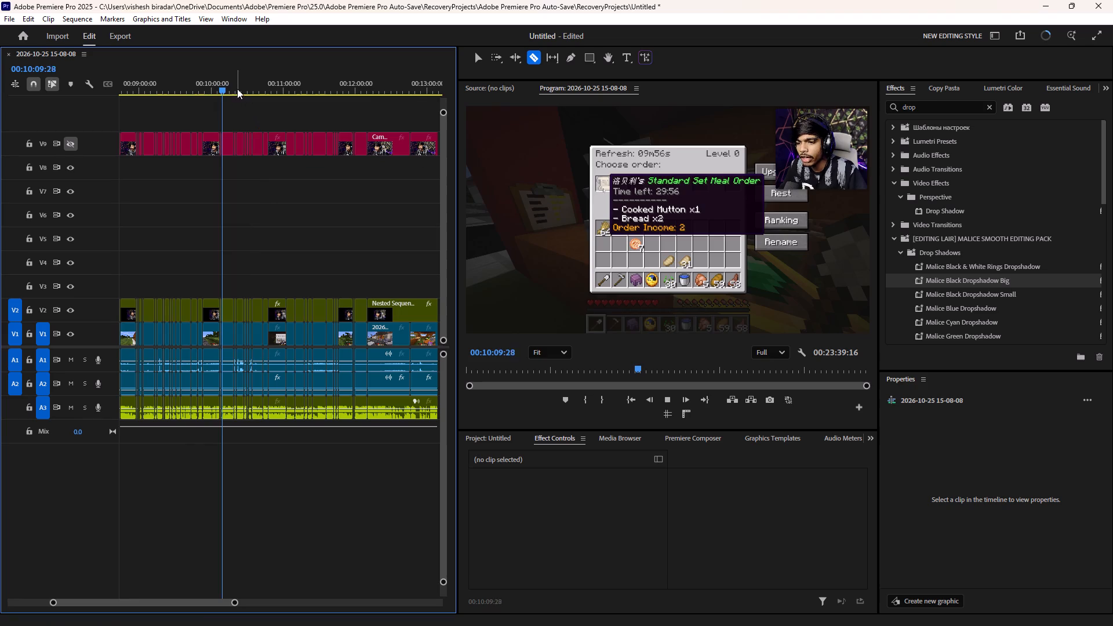
{"action": "left_click_drag", "start_coordinate": [237, 89], "coordinate": [355, 159]}
{"action": "key", "text": "space"}
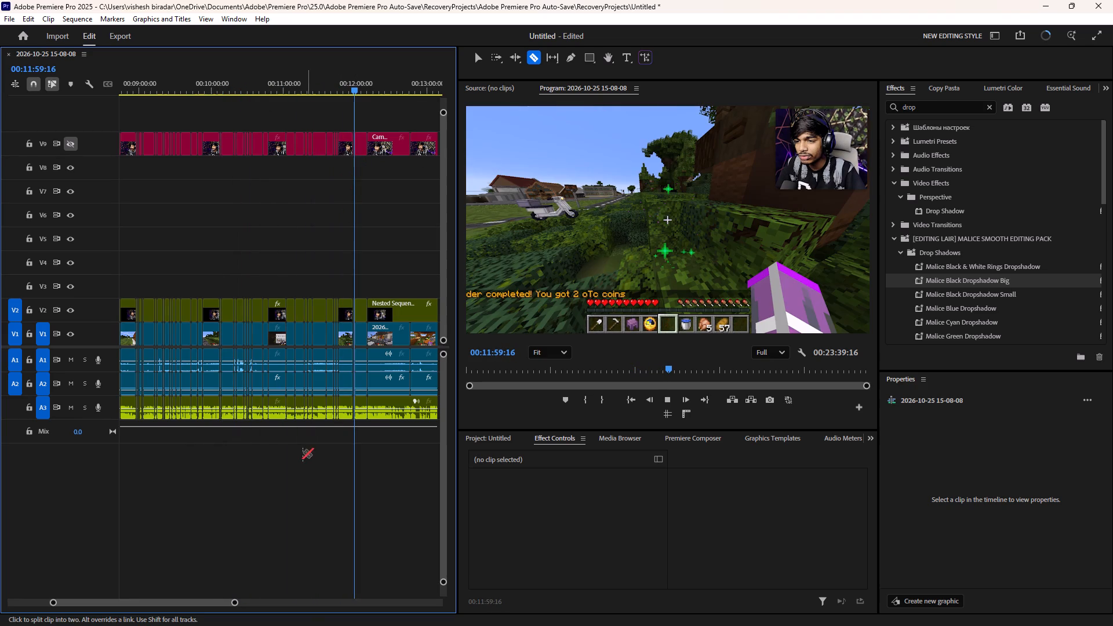
{"action": "left_click_drag", "start_coordinate": [237, 605], "coordinate": [408, 561]}
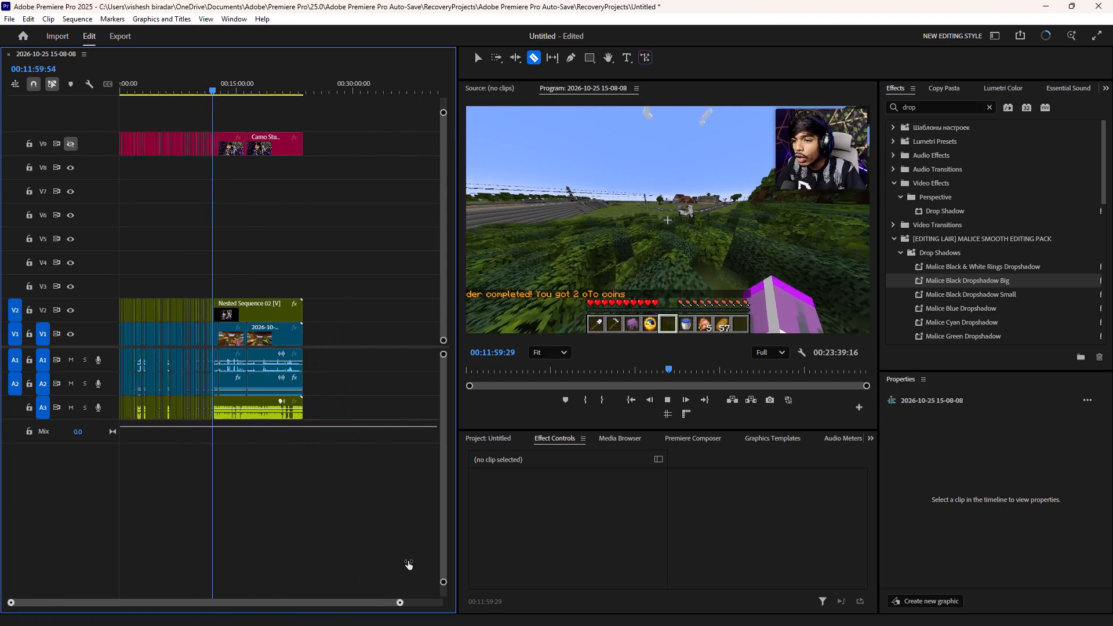
{"action": "left_click_drag", "start_coordinate": [408, 561], "coordinate": [279, 576]}
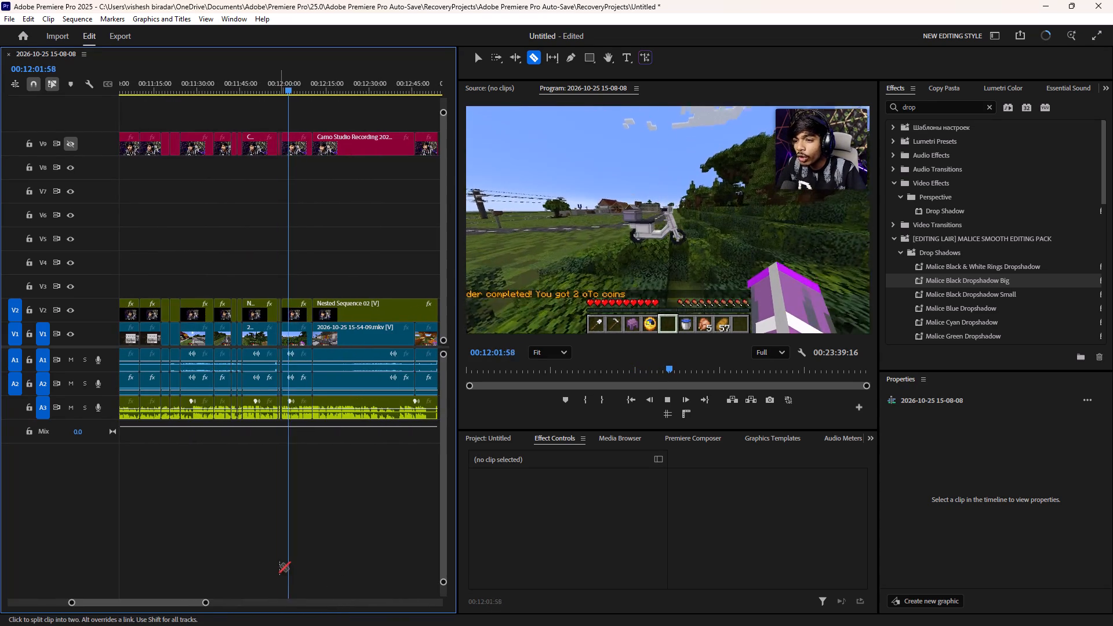
{"action": "scroll", "coordinate": [341, 539], "scroll_direction": "down", "scroll_amount": 6}
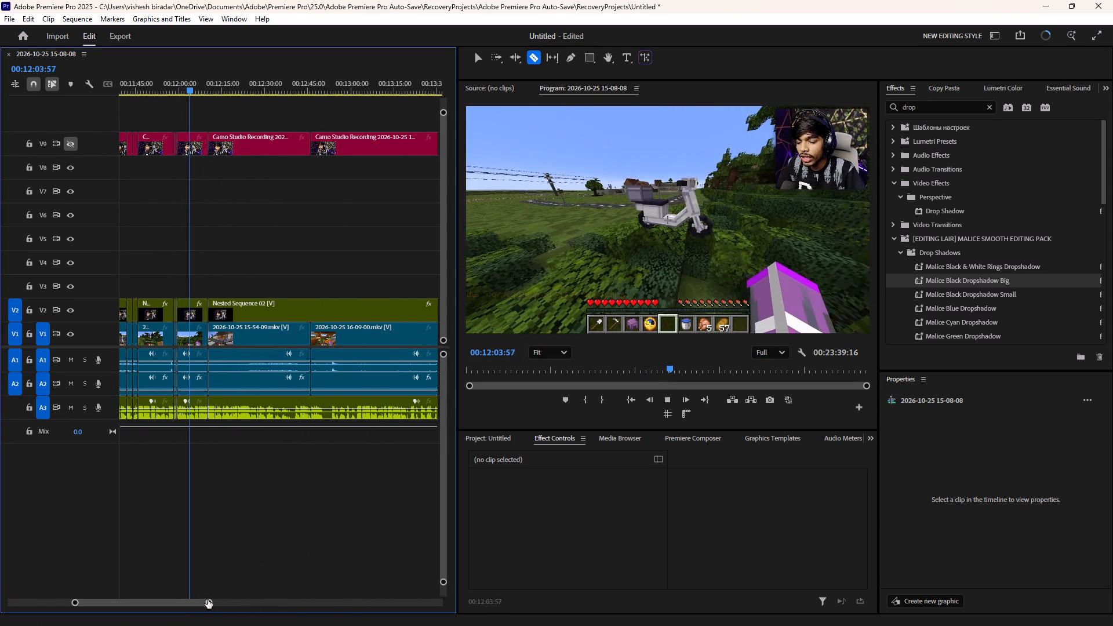
{"action": "left_click_drag", "start_coordinate": [208, 602], "coordinate": [181, 605]}
{"action": "scroll", "coordinate": [297, 542], "scroll_direction": "down", "scroll_amount": 6}
{"action": "left_click_drag", "start_coordinate": [244, 81], "coordinate": [250, 88]}
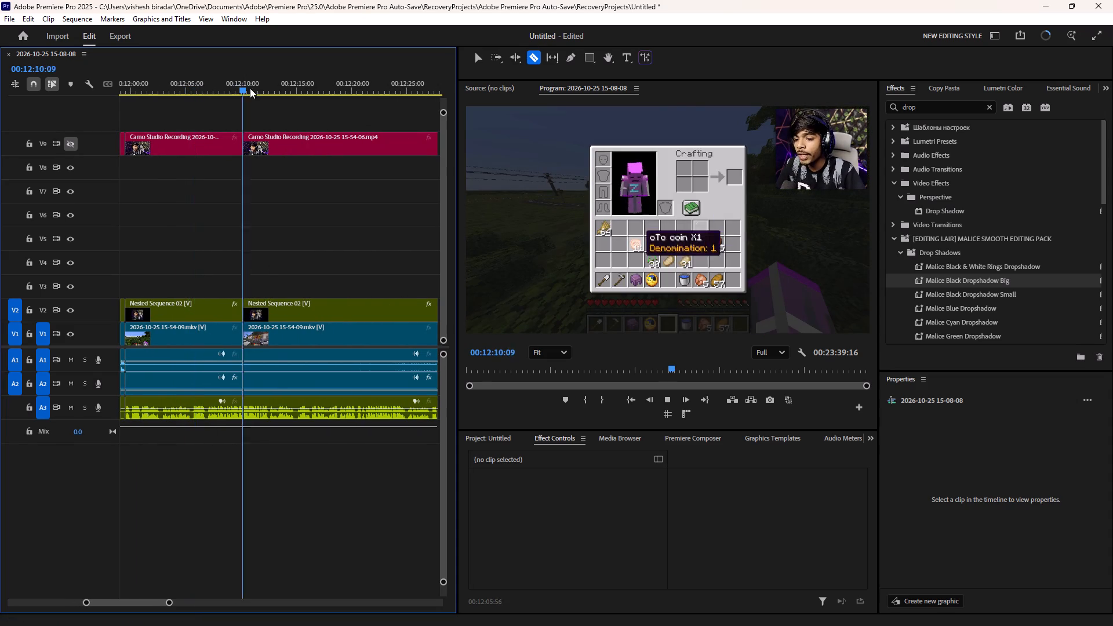
{"action": "left_click_drag", "start_coordinate": [250, 88], "coordinate": [419, 183]}
{"action": "key", "text": "space"}
{"action": "scroll", "coordinate": [359, 203], "scroll_direction": "down", "scroll_amount": 10}
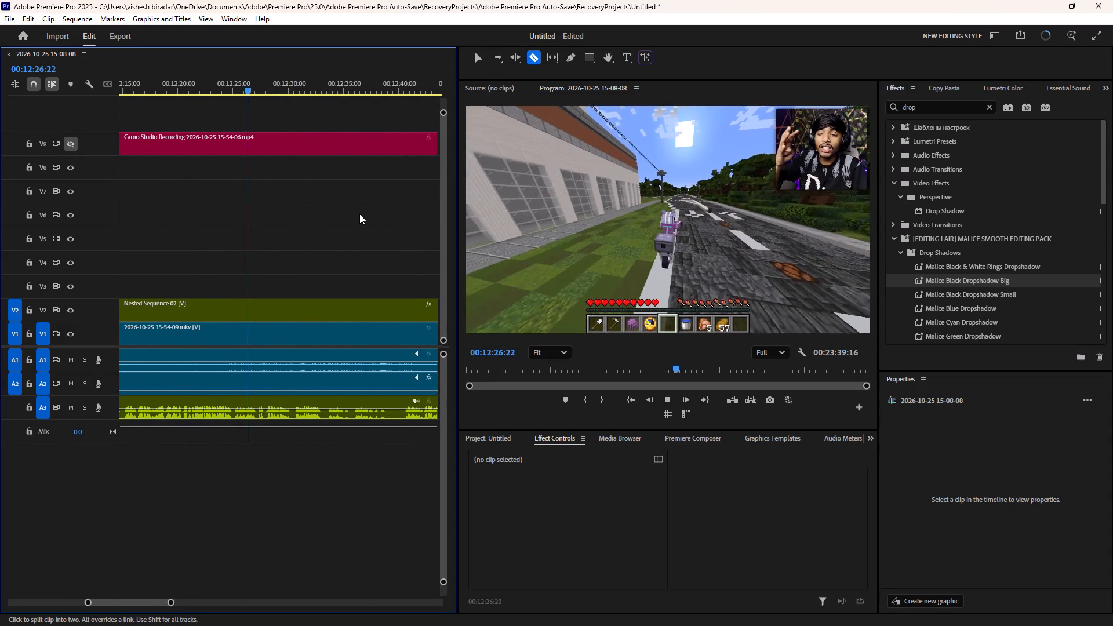
Cut all tracks at the clip junction near 00:12:46 and at about 00:12:38:55, and ripple delete the segment between.
{"action": "left_click_drag", "start_coordinate": [170, 601], "coordinate": [154, 609]}
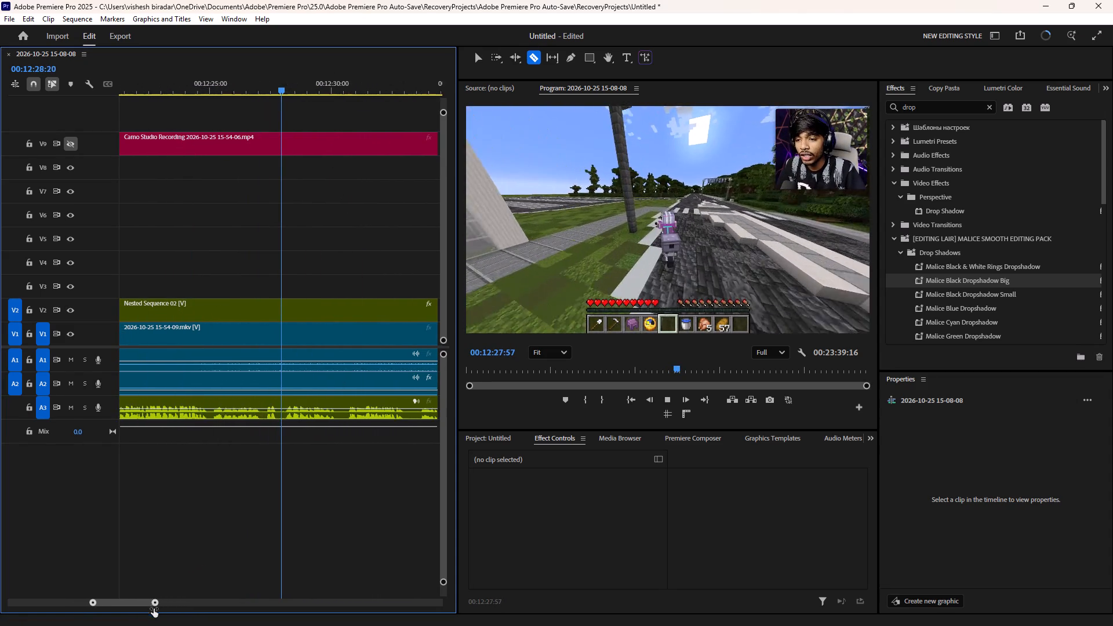
{"action": "left_click_drag", "start_coordinate": [154, 609], "coordinate": [146, 605]}
{"action": "scroll", "coordinate": [268, 519], "scroll_direction": "down", "scroll_amount": 6}
{"action": "left_click_drag", "start_coordinate": [134, 602], "coordinate": [142, 602]}
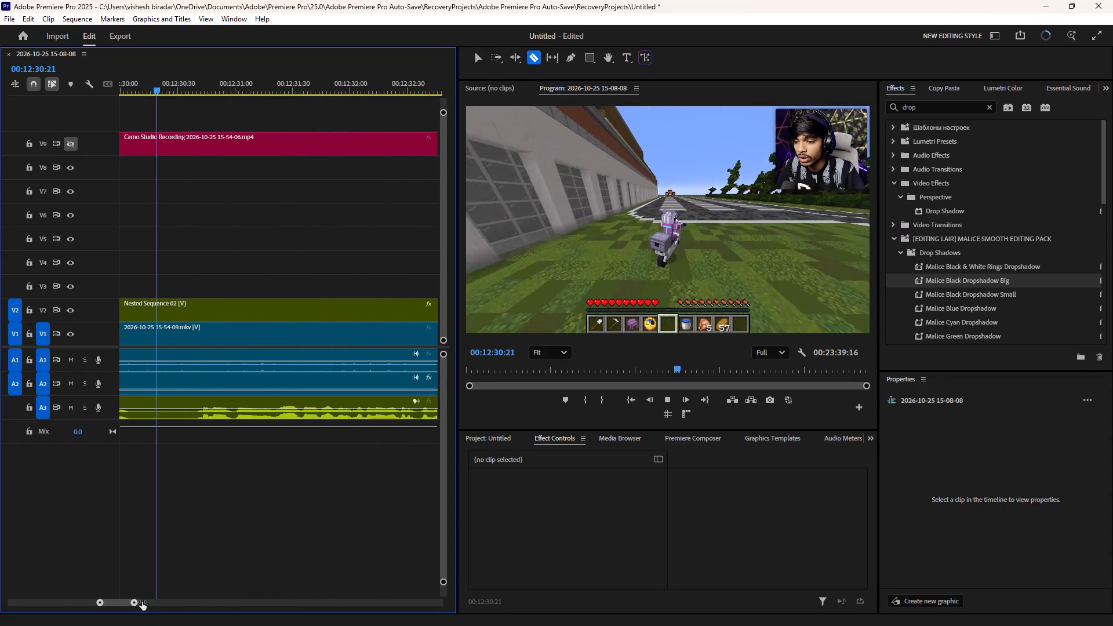
{"action": "left_click_drag", "start_coordinate": [142, 602], "coordinate": [168, 598]}
{"action": "scroll", "coordinate": [357, 498], "scroll_direction": "down", "scroll_amount": 2}
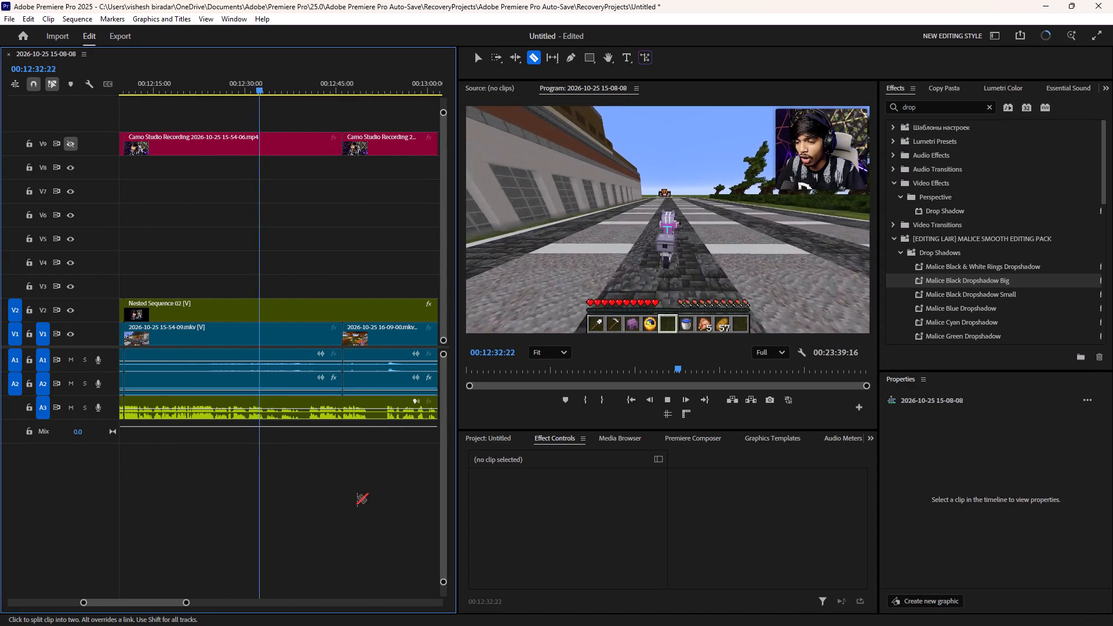
{"action": "key", "text": "c"}
{"action": "left_click", "coordinate": [339, 507], "text": "shift"}
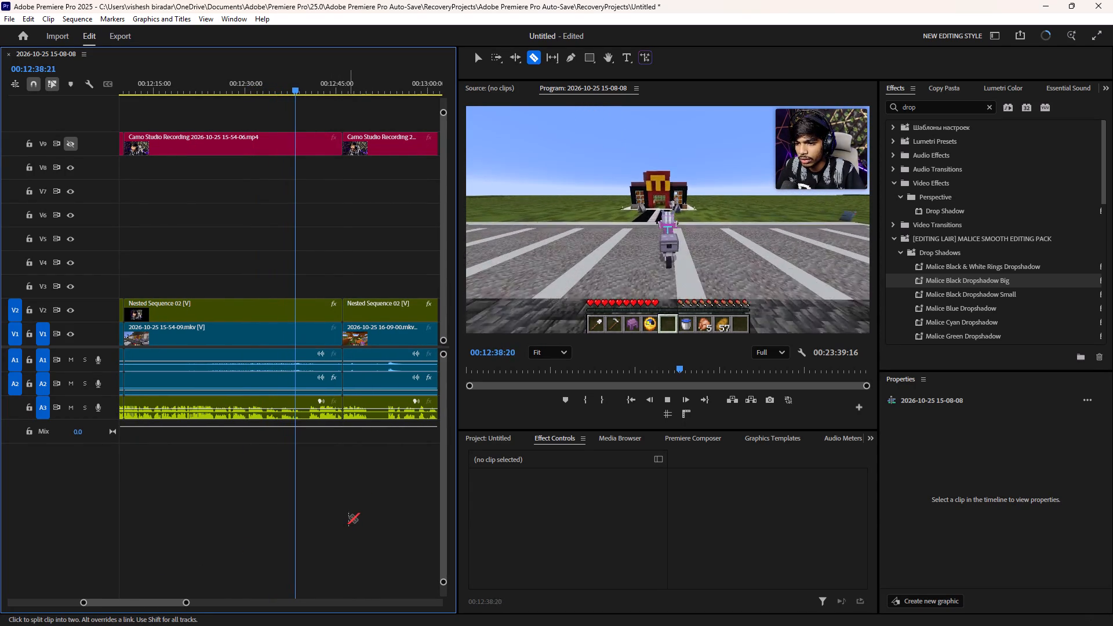
{"action": "key", "text": "space"}
{"action": "left_click", "coordinate": [301, 528], "text": "shift"}
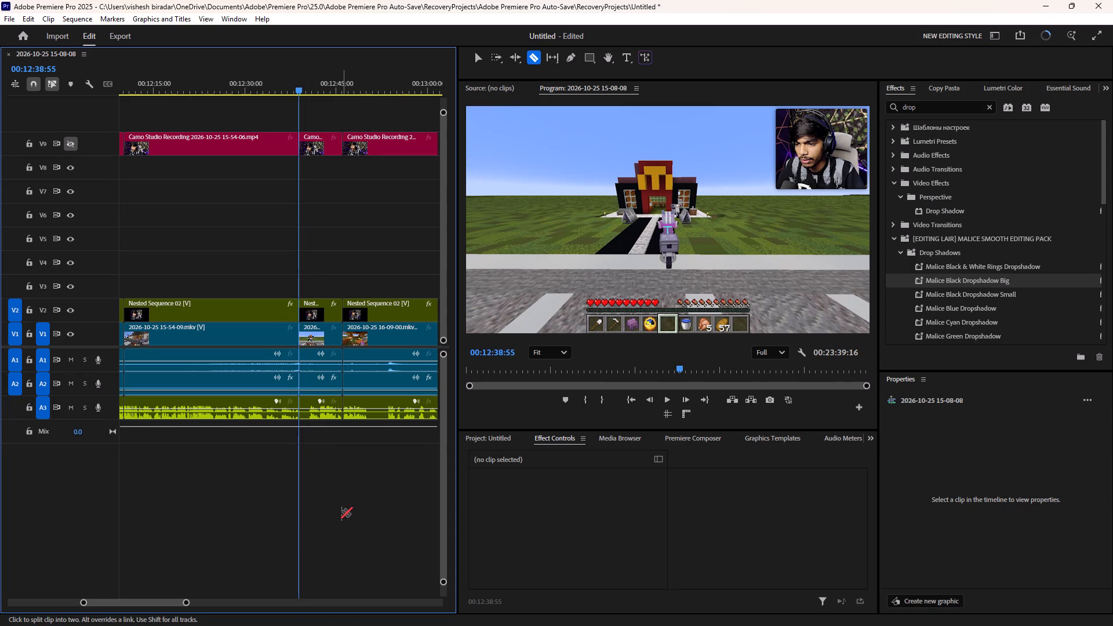
{"action": "key", "text": "x"}
{"action": "key", "text": "shift+d"}
Cut all tracks at about 00:12:43 and 00:12:46, and ripple delete the silent segment between.
{"action": "key", "text": "space"}
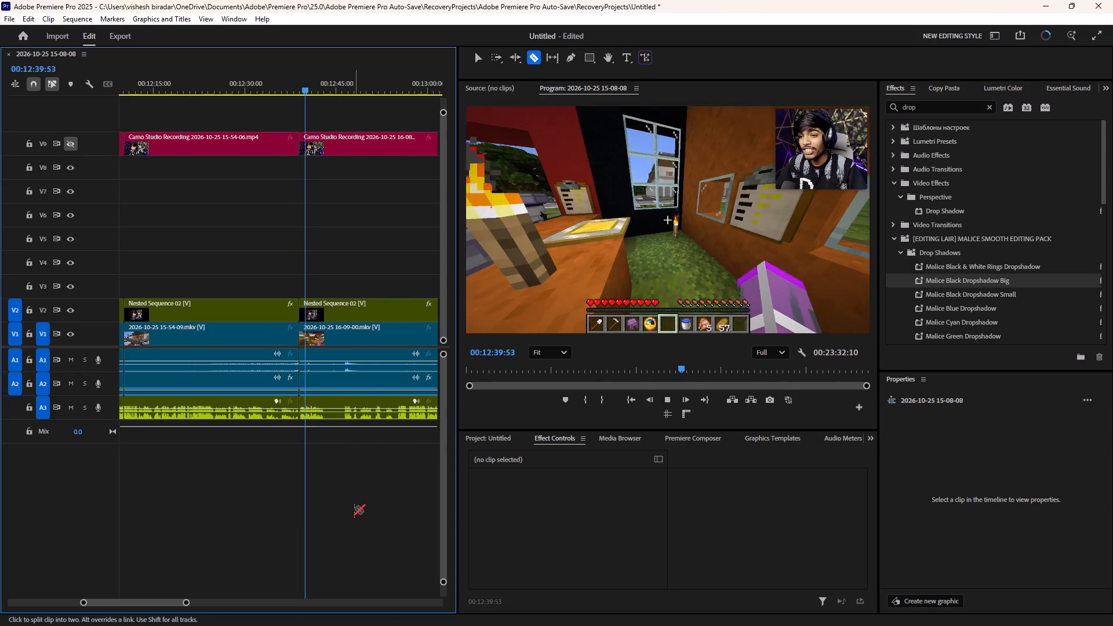
{"action": "key", "text": "space"}
{"action": "left_click", "coordinate": [325, 521], "text": "shift"}
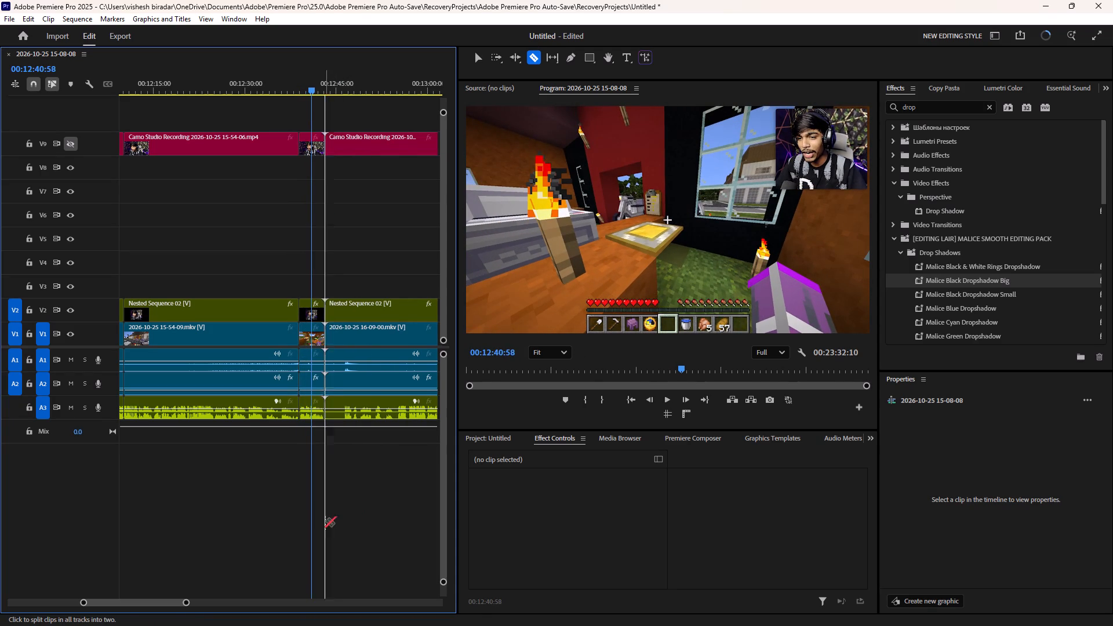
{"action": "key", "text": "space"}
{"action": "left_click", "coordinate": [341, 515], "text": "shift"}
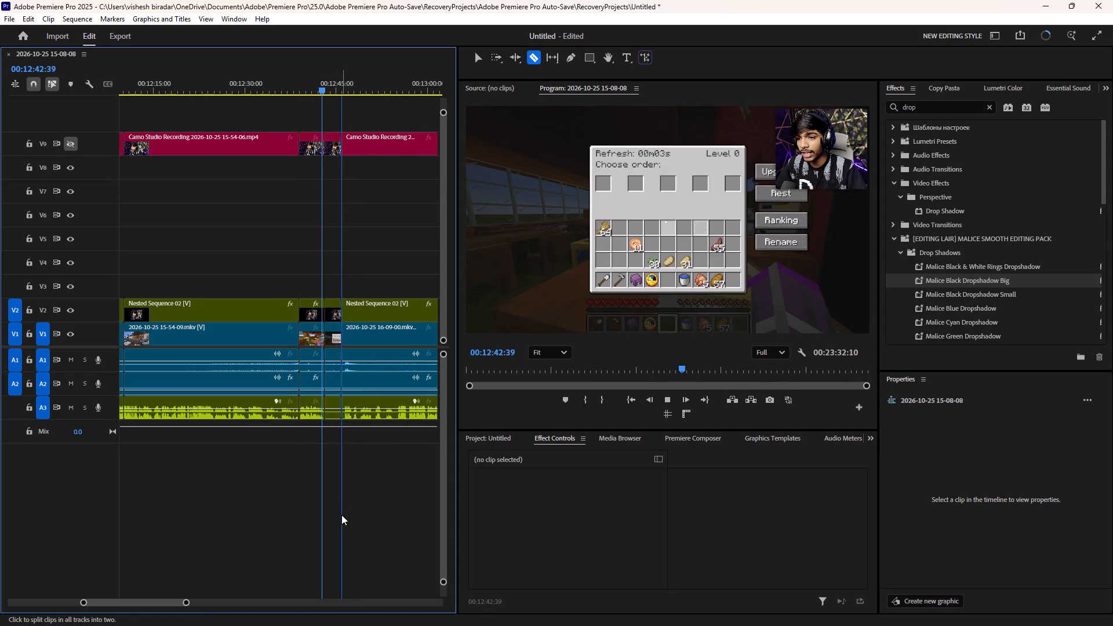
{"action": "key", "text": "space"}
{"action": "type", "text": "X"}
{"action": "type", "text": "d"}
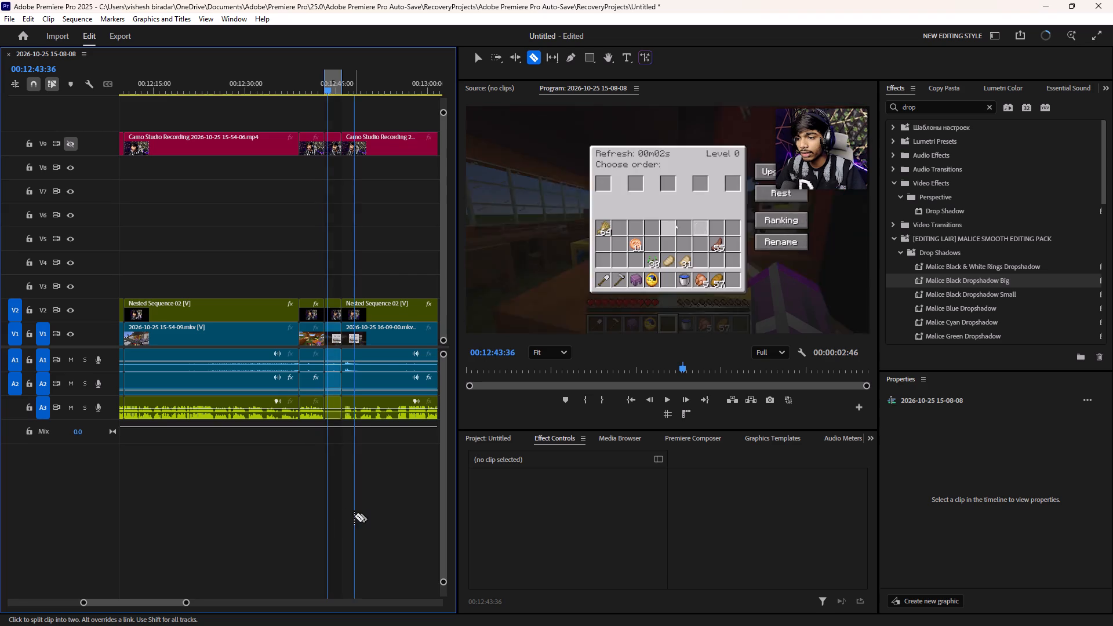
Review the edit by playing from about 00:12:43 to 00:13:04, checking the speech after the join and the audio waveform detail.
{"action": "key", "text": "space"}
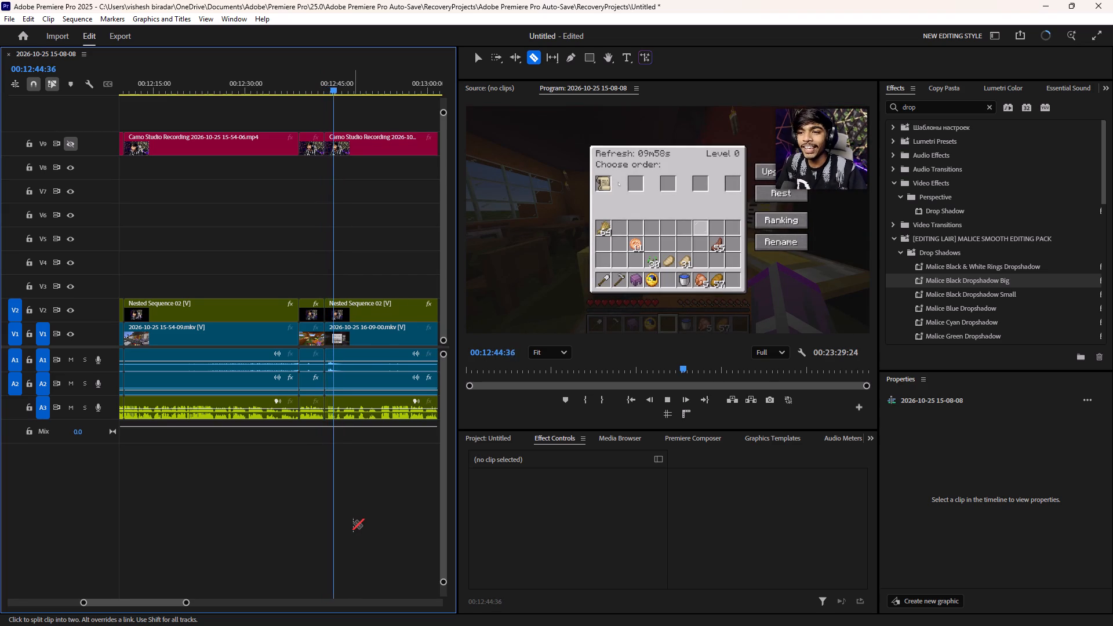
{"action": "scroll", "coordinate": [353, 524], "scroll_direction": "down", "scroll_amount": 2}
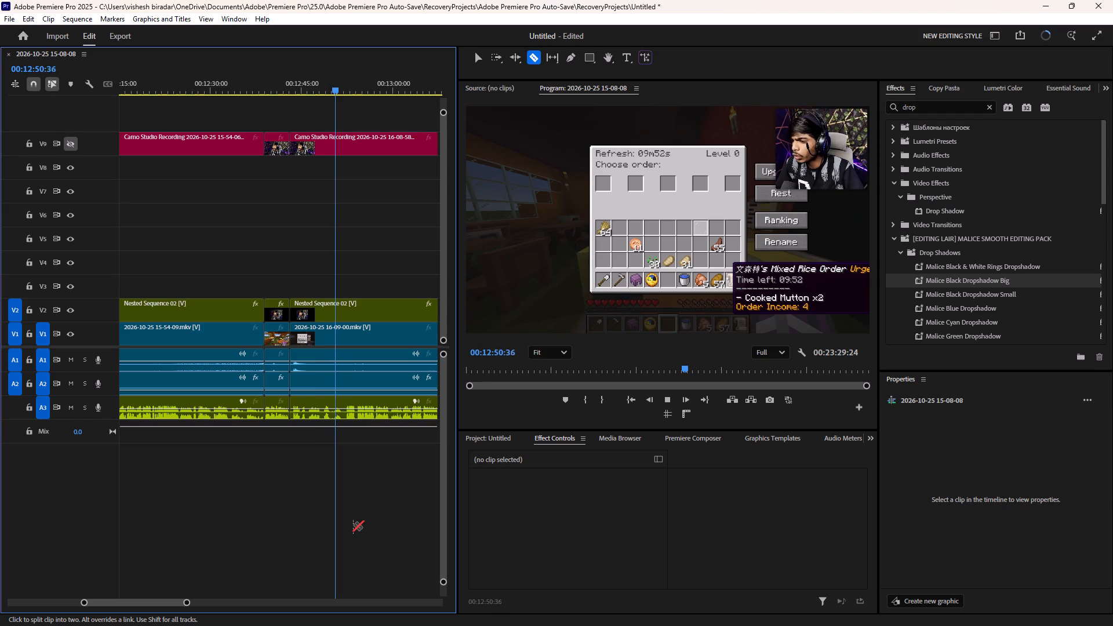
{"action": "scroll", "coordinate": [318, 478], "scroll_direction": "down", "scroll_amount": 7}
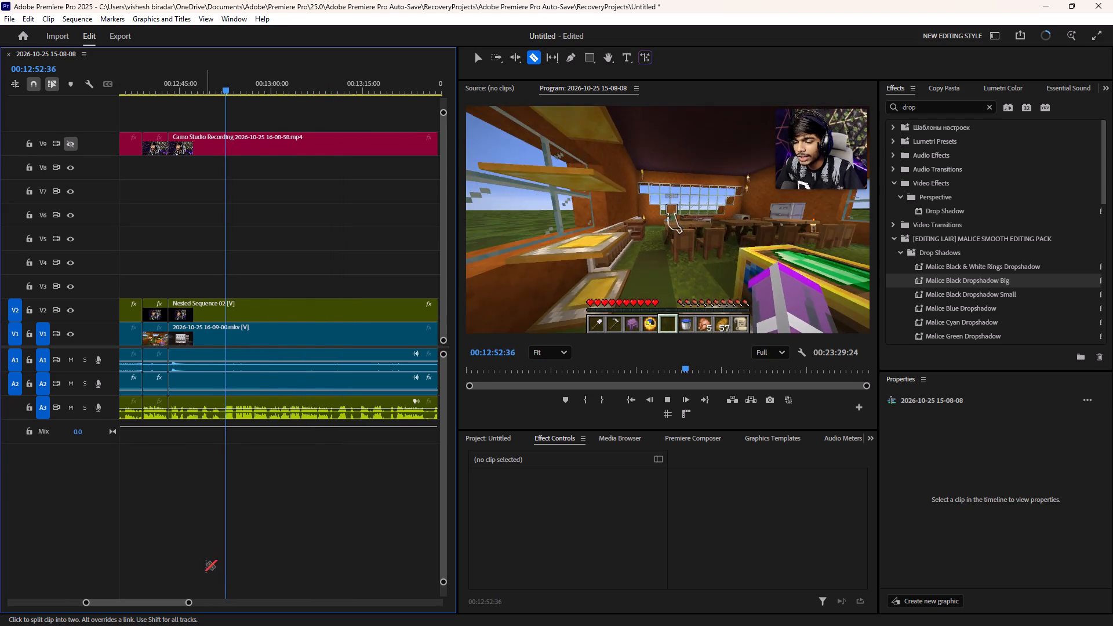
{"action": "left_click_drag", "start_coordinate": [192, 602], "coordinate": [377, 576]}
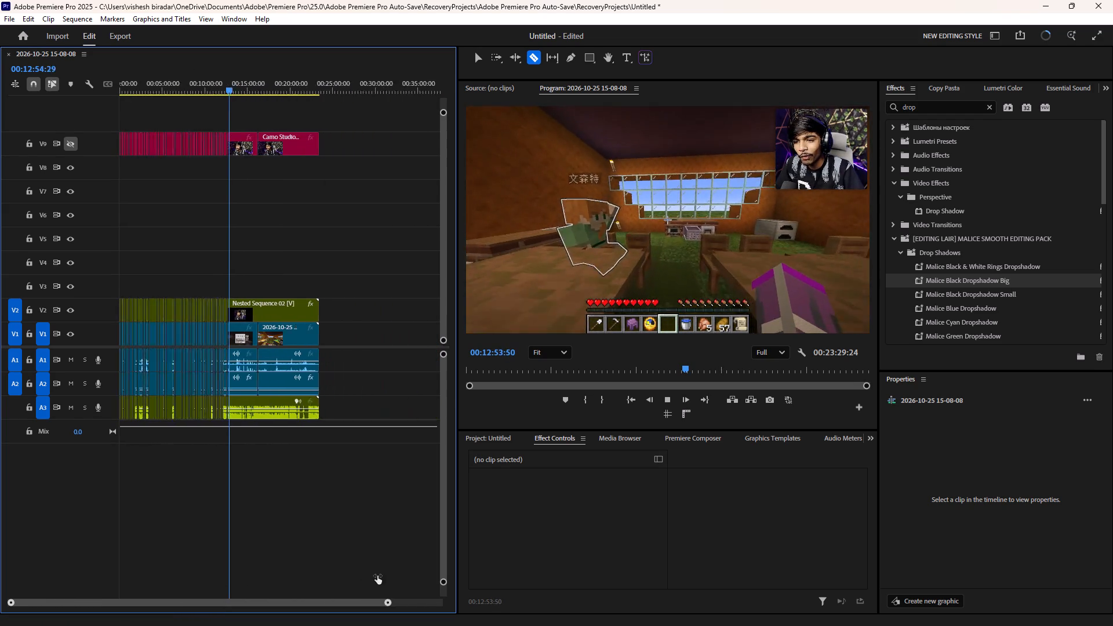
{"action": "left_click_drag", "start_coordinate": [377, 576], "coordinate": [395, 587]}
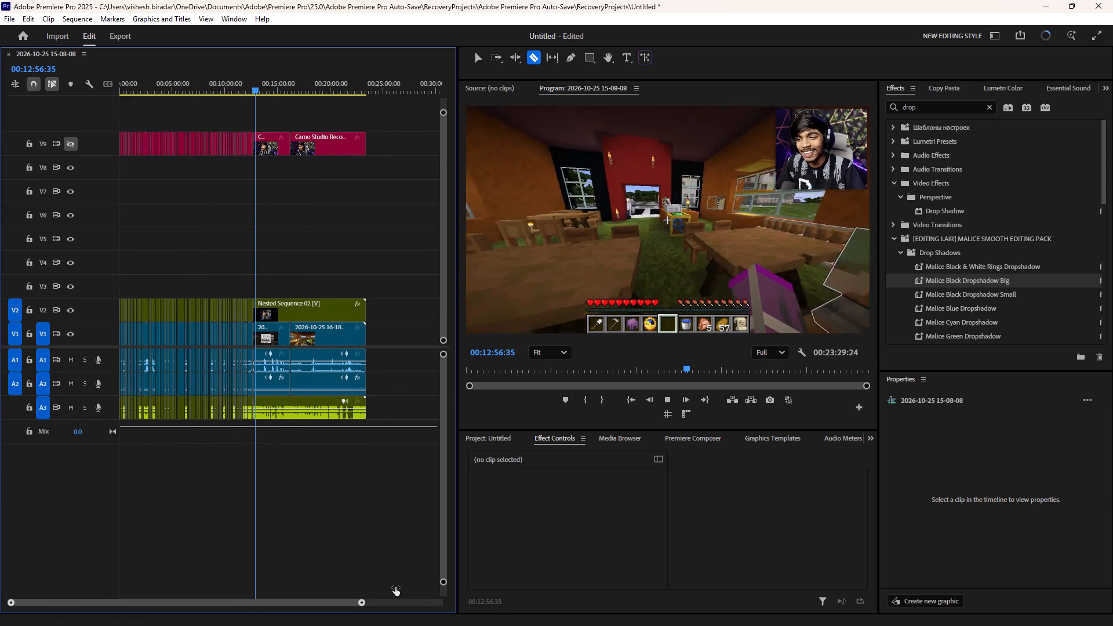
{"action": "left_click_drag", "start_coordinate": [395, 587], "coordinate": [276, 603]}
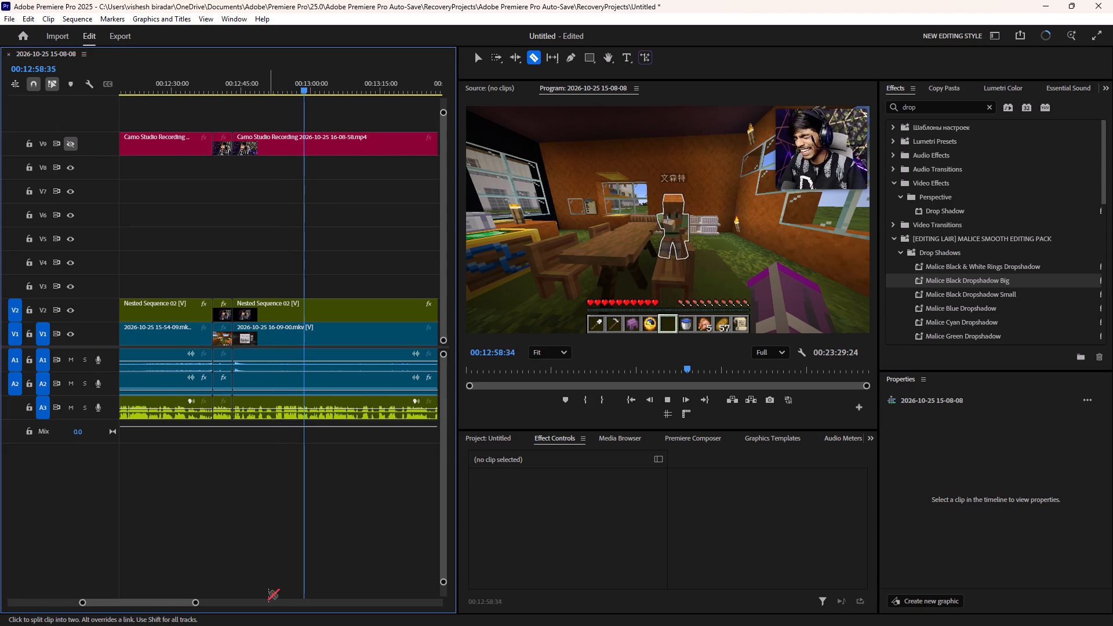
{"action": "left_click_drag", "start_coordinate": [194, 599], "coordinate": [180, 612]}
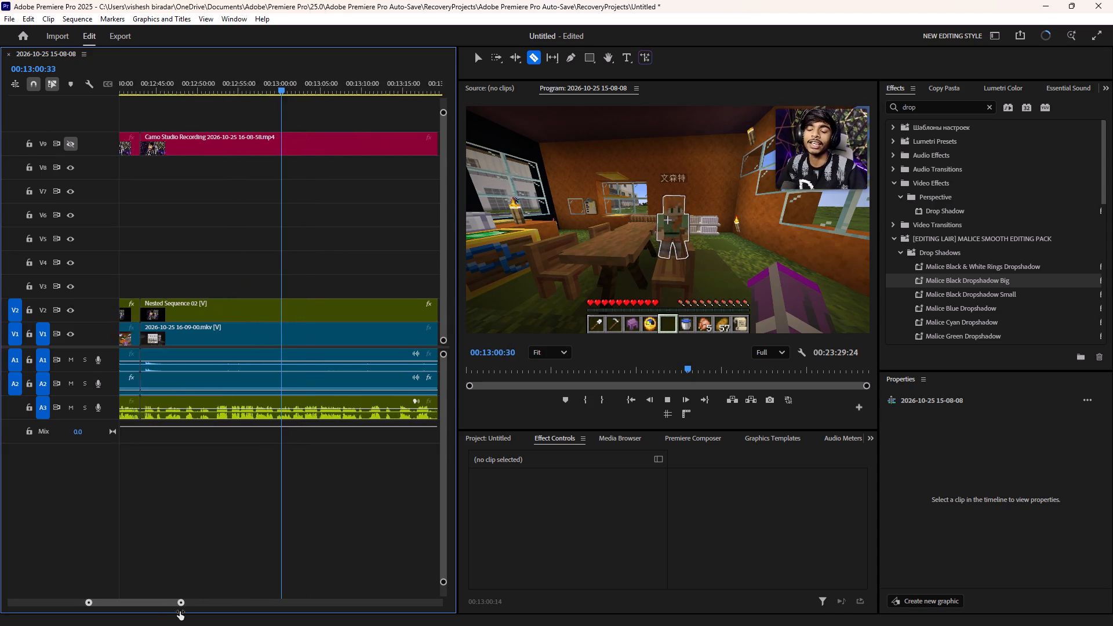
{"action": "left_click_drag", "start_coordinate": [180, 612], "coordinate": [165, 618]}
{"action": "scroll", "coordinate": [304, 556], "scroll_direction": "down", "scroll_amount": 8}
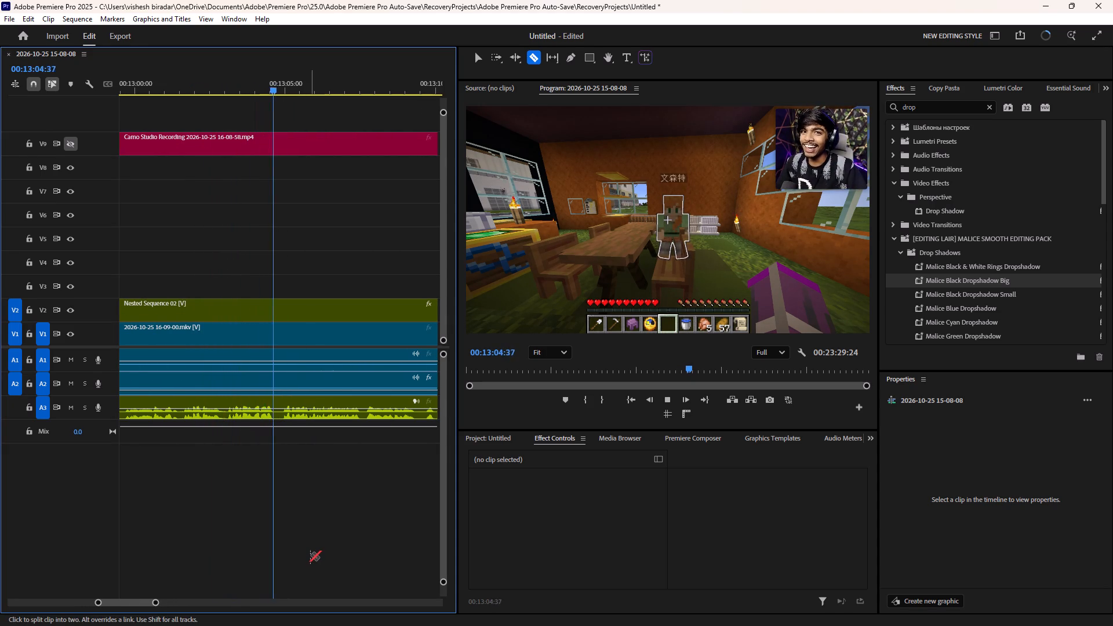
Cut all tracks at about 00:13:09 and 00:13:11, and ripple delete the short segment between.
{"action": "scroll", "coordinate": [310, 555], "scroll_direction": "down", "scroll_amount": 6}
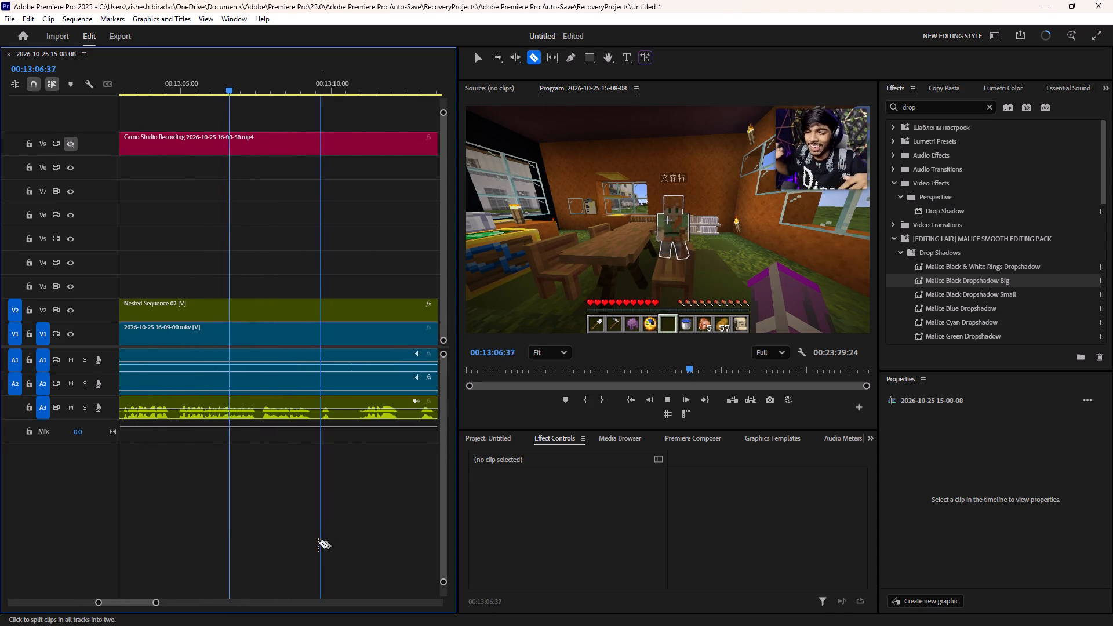
{"action": "left_click", "coordinate": [311, 552], "text": "shift"}
{"action": "left_click", "coordinate": [355, 536], "text": "shift"}
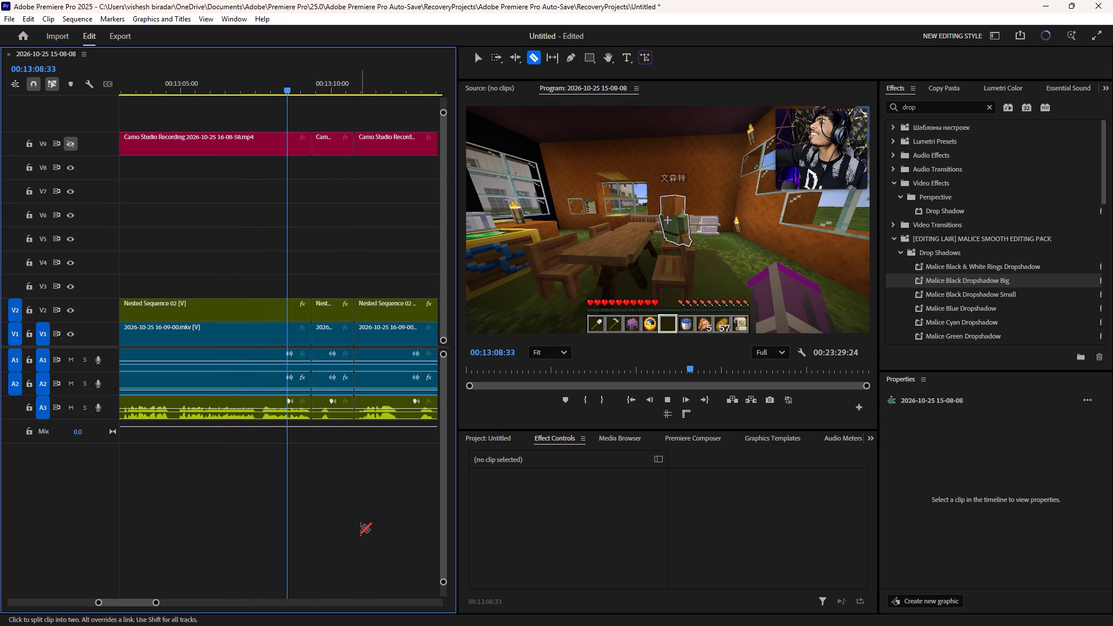
{"action": "key", "text": "space"}
{"action": "key", "text": "x"}
{"action": "type", "text": "d"}
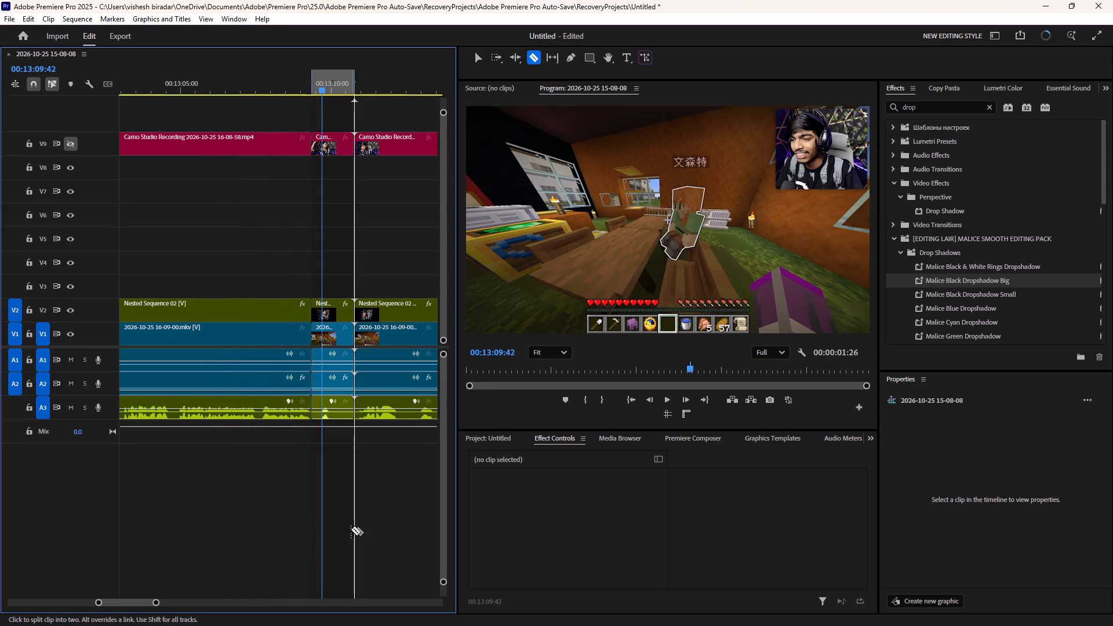
Cut all tracks at 00:13:10:46 and about 00:13:13, and ripple delete the segment between.
{"action": "key", "text": "space"}
{"action": "scroll", "coordinate": [345, 532], "scroll_direction": "down", "scroll_amount": 4}
{"action": "key", "text": "space"}
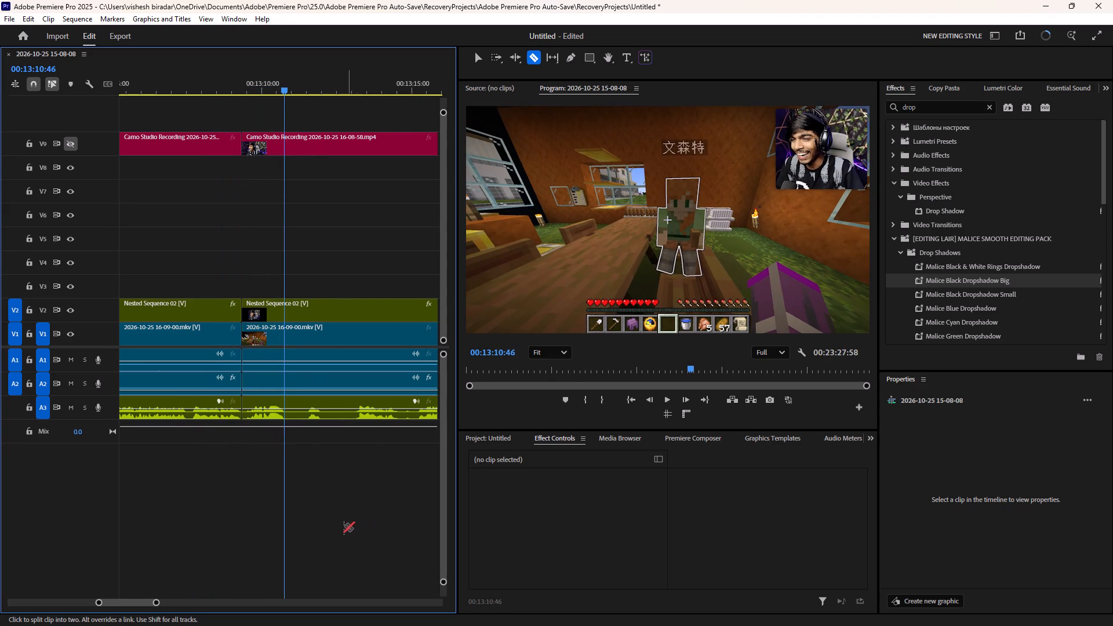
{"action": "left_click", "coordinate": [285, 538], "text": "shift"}
{"action": "left_click", "coordinate": [352, 525], "text": "shift"}
{"action": "key", "text": "x"}
{"action": "type", "text": "d"}
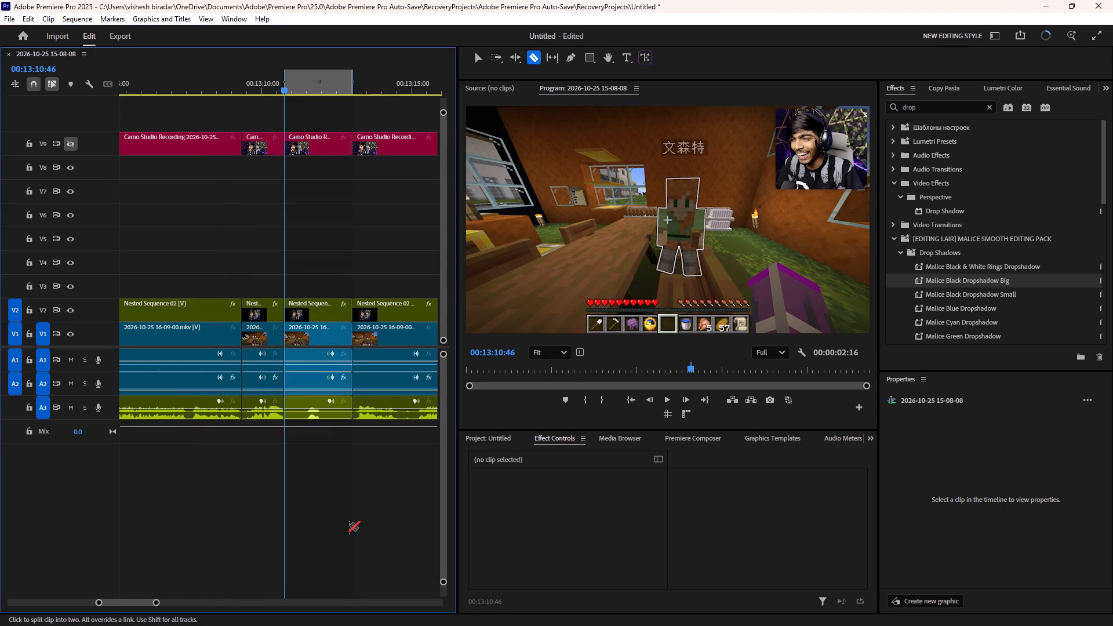
Cut all tracks at 00:13:12:16 and about 00:13:12:50, and ripple delete the short silent segment between.
{"action": "key", "text": "space"}
{"action": "scroll", "coordinate": [345, 526], "scroll_direction": "down", "scroll_amount": 5}
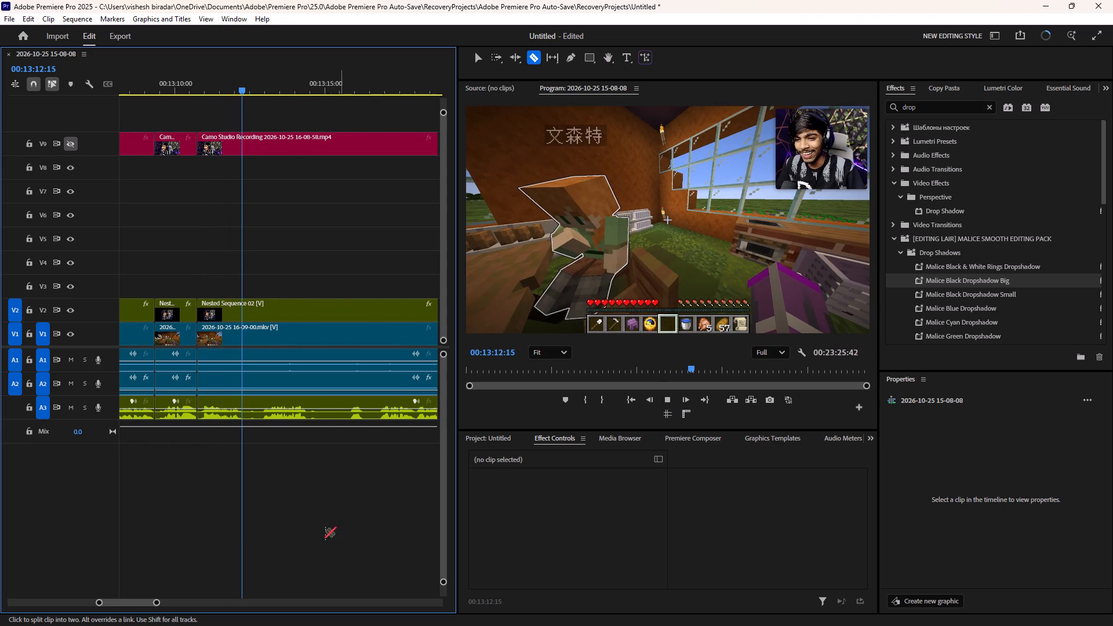
{"action": "key", "text": "space"}
{"action": "left_click", "coordinate": [244, 540], "text": "shift"}
{"action": "left_click", "coordinate": [261, 533], "text": "shift"}
{"action": "key", "text": "x"}
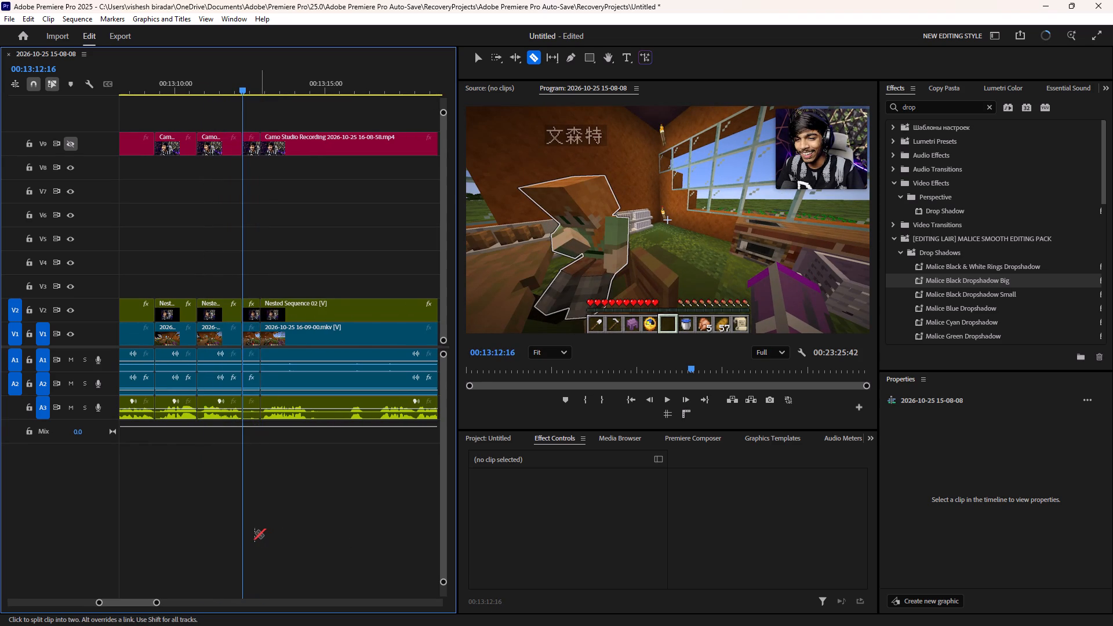
{"action": "type", "text": "d"}
Cut all tracks at 00:13:13:53 and about 00:13:16, and ripple delete the segment between.
{"action": "key", "text": "space"}
{"action": "scroll", "coordinate": [254, 533], "scroll_direction": "down", "scroll_amount": 3}
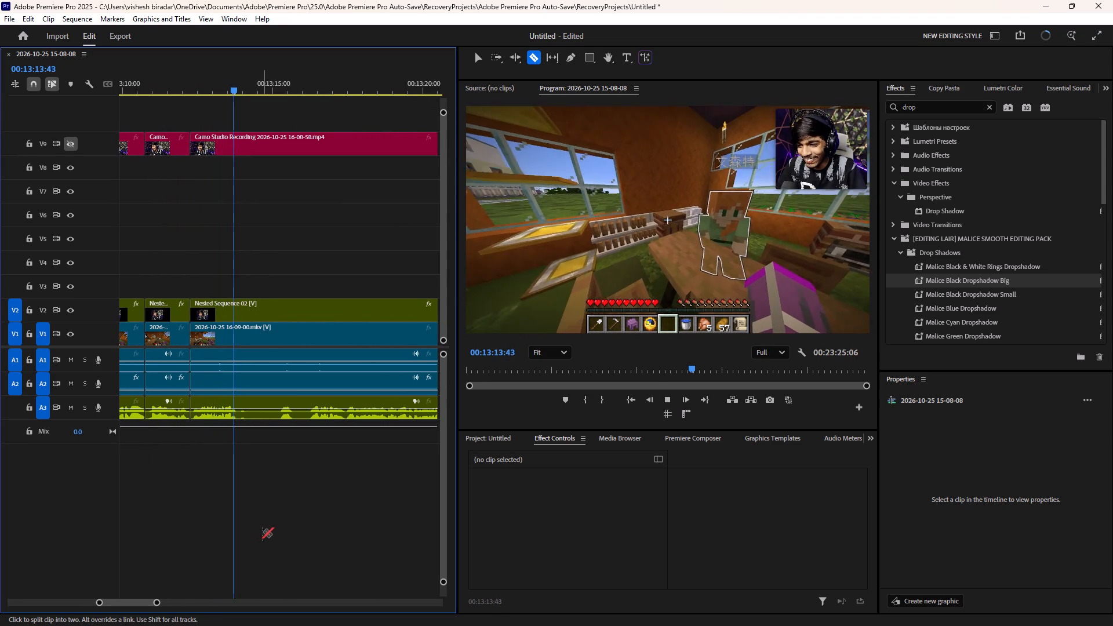
{"action": "key", "text": "space"}
{"action": "left_click", "coordinate": [239, 540], "text": "shift"}
{"action": "left_click", "coordinate": [307, 527], "text": "shift"}
{"action": "key", "text": "x"}
{"action": "key", "text": "shift+d"}
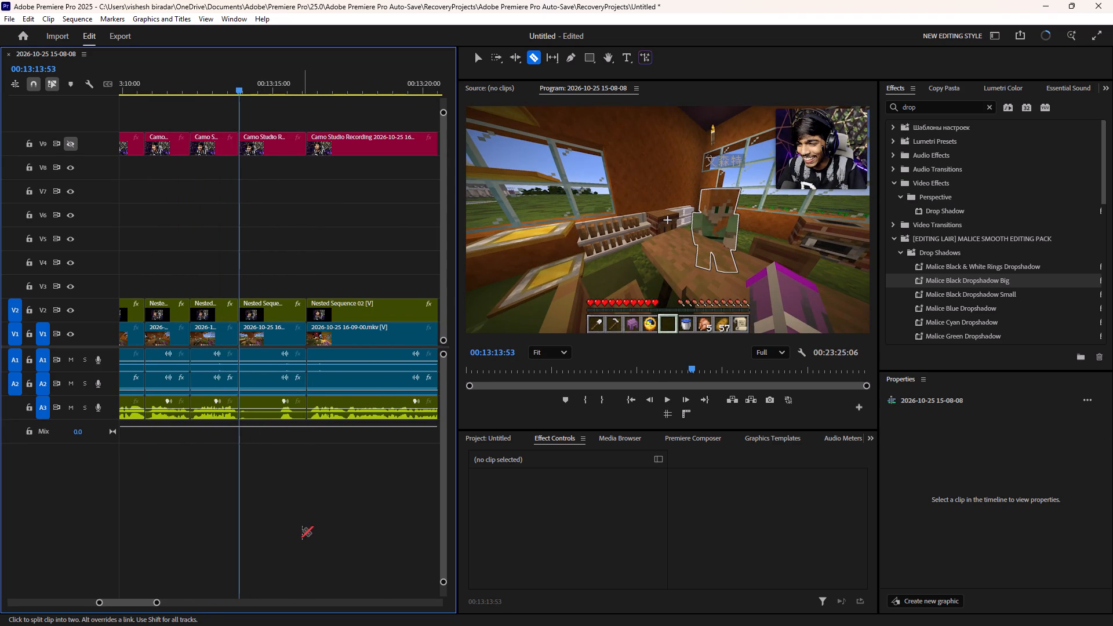
Cut all tracks at about 00:13:18:30 and 00:13:20, on either side of the silent stretch, and ripple delete the segment between.
{"action": "key", "text": "space"}
{"action": "scroll", "coordinate": [302, 530], "scroll_direction": "down", "scroll_amount": 6}
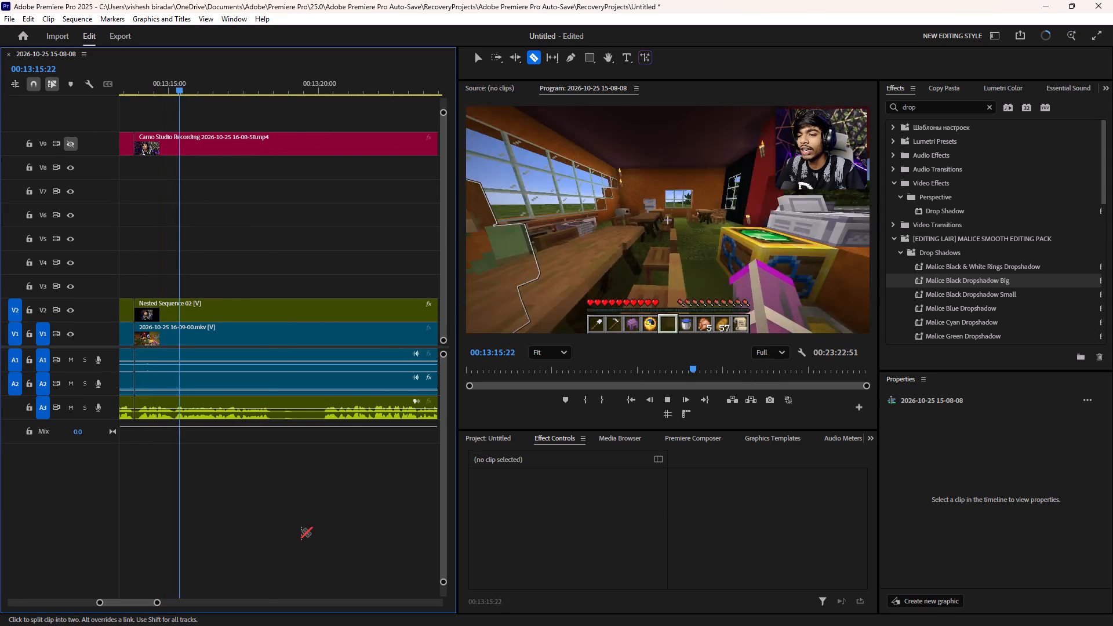
{"action": "left_click", "coordinate": [273, 543], "text": "shift"}
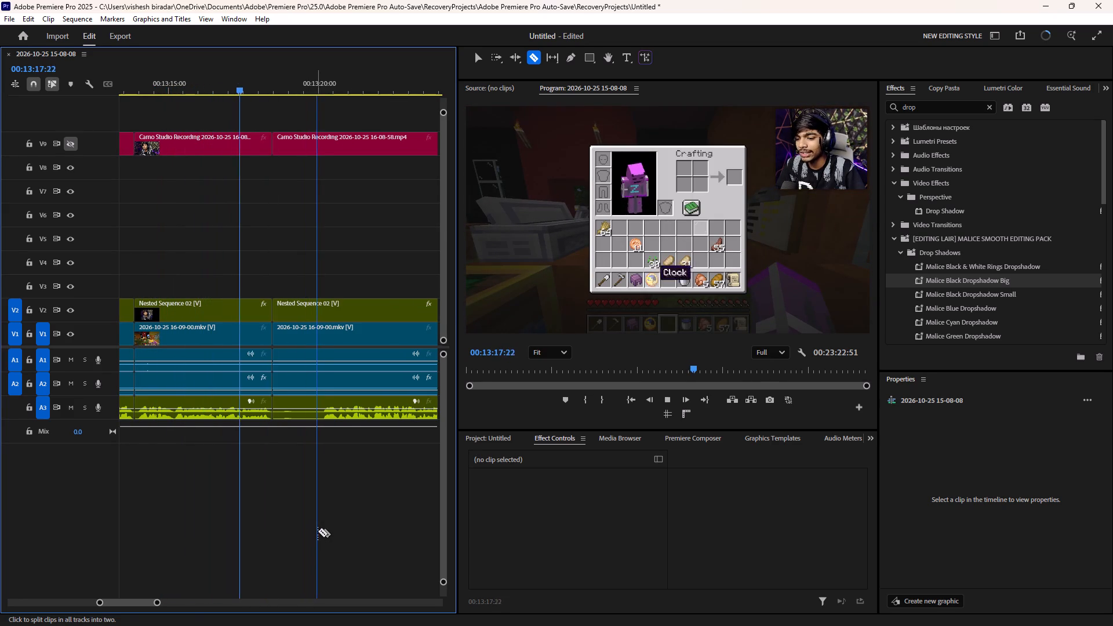
{"action": "left_click", "coordinate": [324, 529], "text": "shift"}
{"action": "key", "text": "space"}
{"action": "key", "text": "space"}
{"action": "key", "text": "space"}
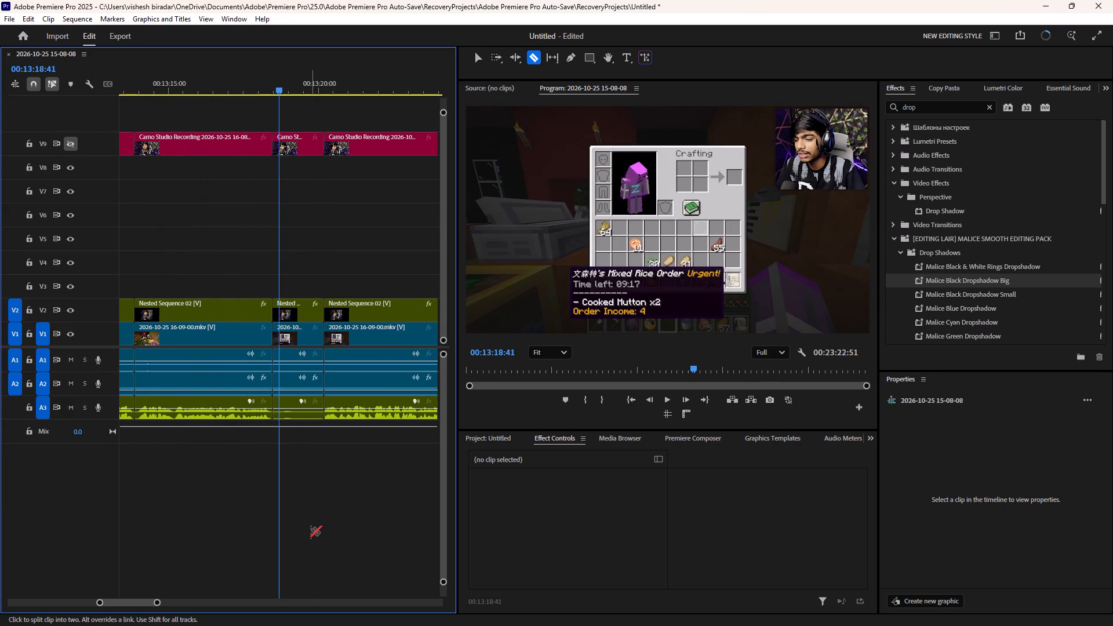
{"action": "type", "text": "X"}
{"action": "type", "text": "d"}
Review the footage from about 00:13:18 to 00:13:35 by playing it, listening for silent or unwanted sections.
{"action": "key", "text": "space"}
{"action": "scroll", "coordinate": [310, 530], "scroll_direction": "down", "scroll_amount": 5}
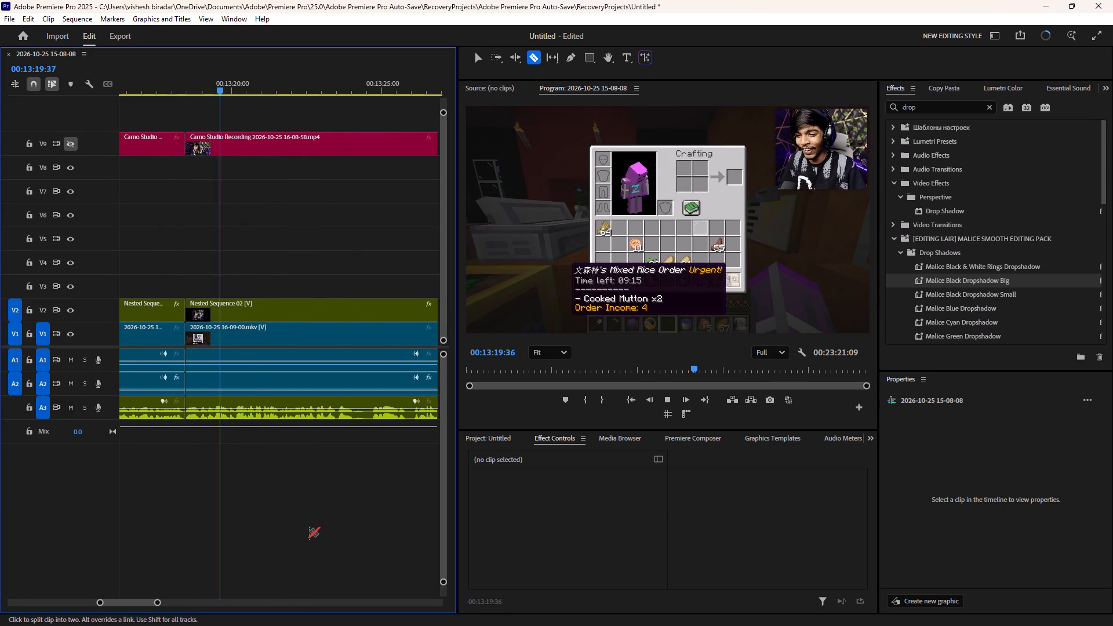
{"action": "scroll", "coordinate": [309, 532], "scroll_direction": "down", "scroll_amount": 5}
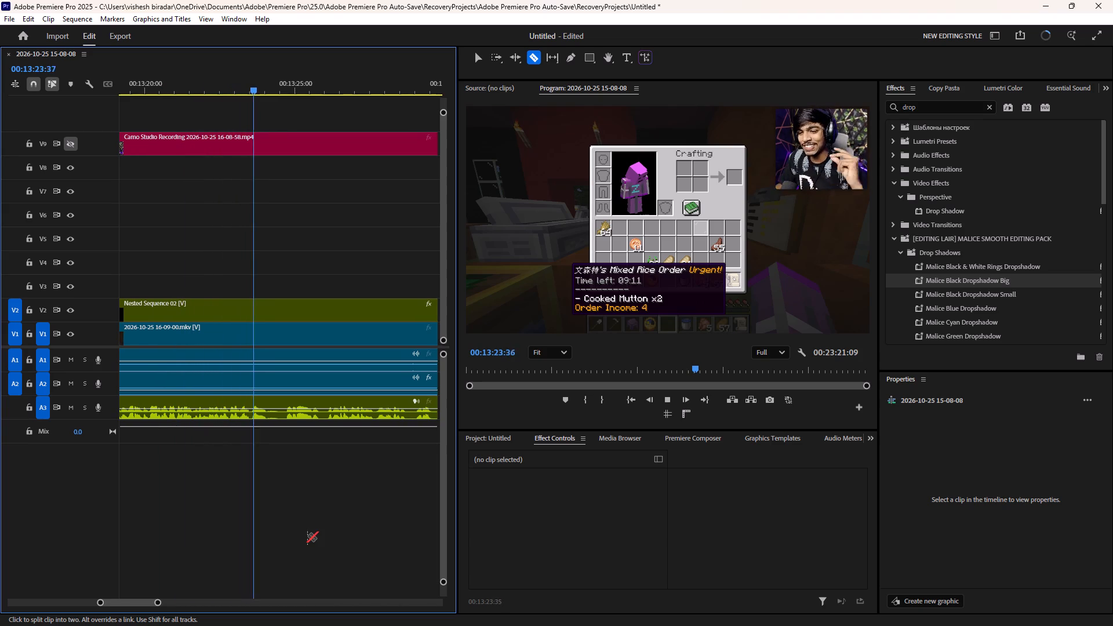
{"action": "scroll", "coordinate": [307, 536], "scroll_direction": "down", "scroll_amount": 3}
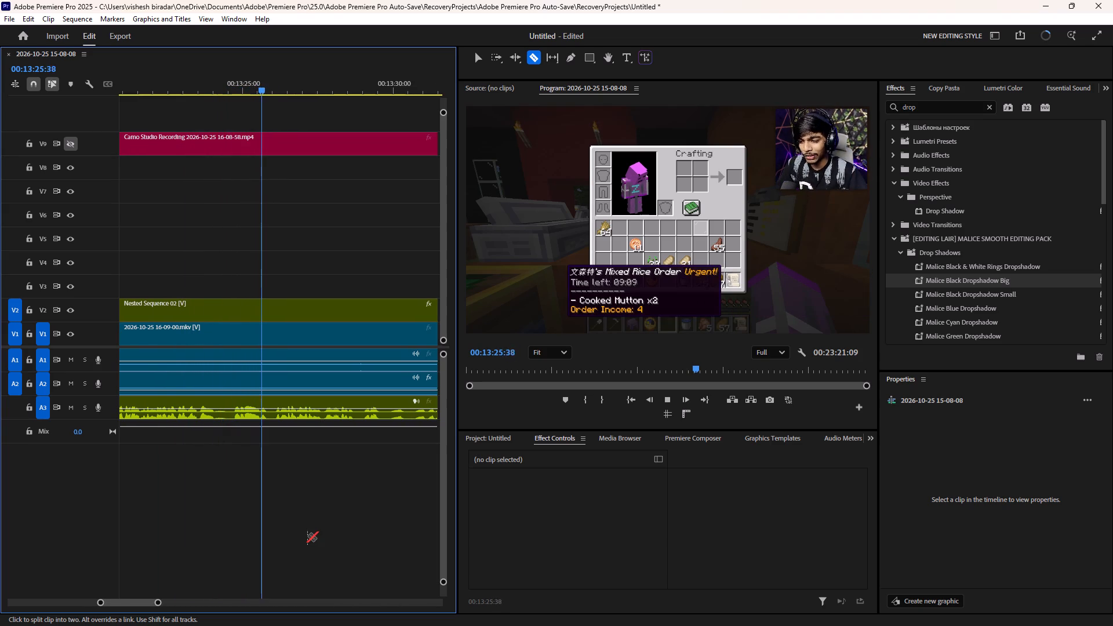
{"action": "scroll", "coordinate": [307, 536], "scroll_direction": "down", "scroll_amount": 3}
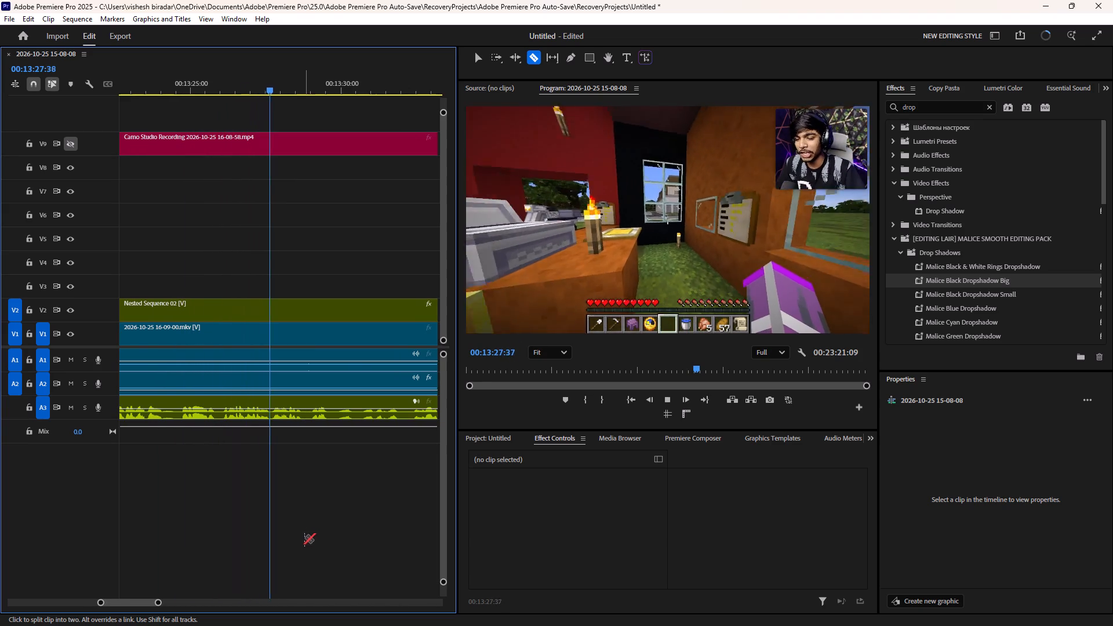
{"action": "scroll", "coordinate": [304, 537], "scroll_direction": "down", "scroll_amount": 5}
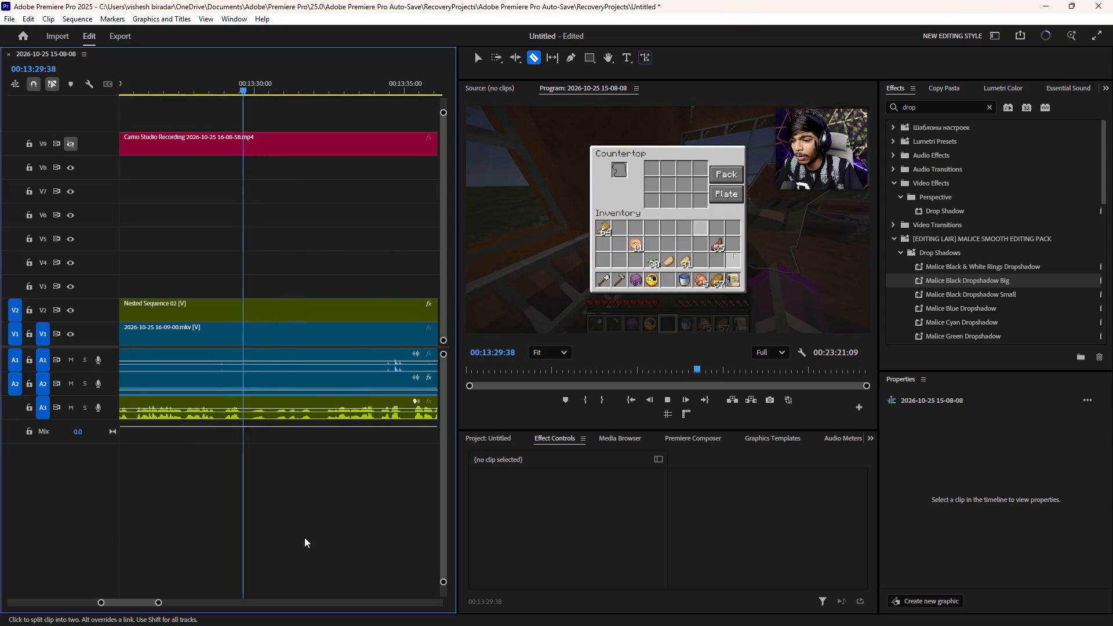
{"action": "scroll", "coordinate": [303, 537], "scroll_direction": "down", "scroll_amount": 2}
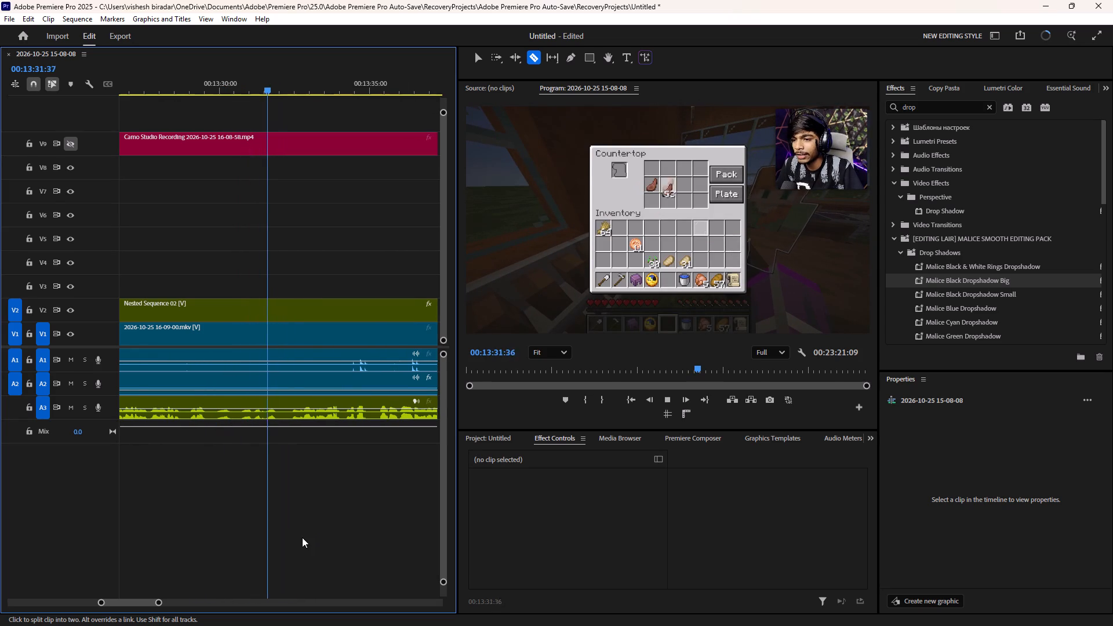
{"action": "scroll", "coordinate": [302, 537], "scroll_direction": "down", "scroll_amount": 2}
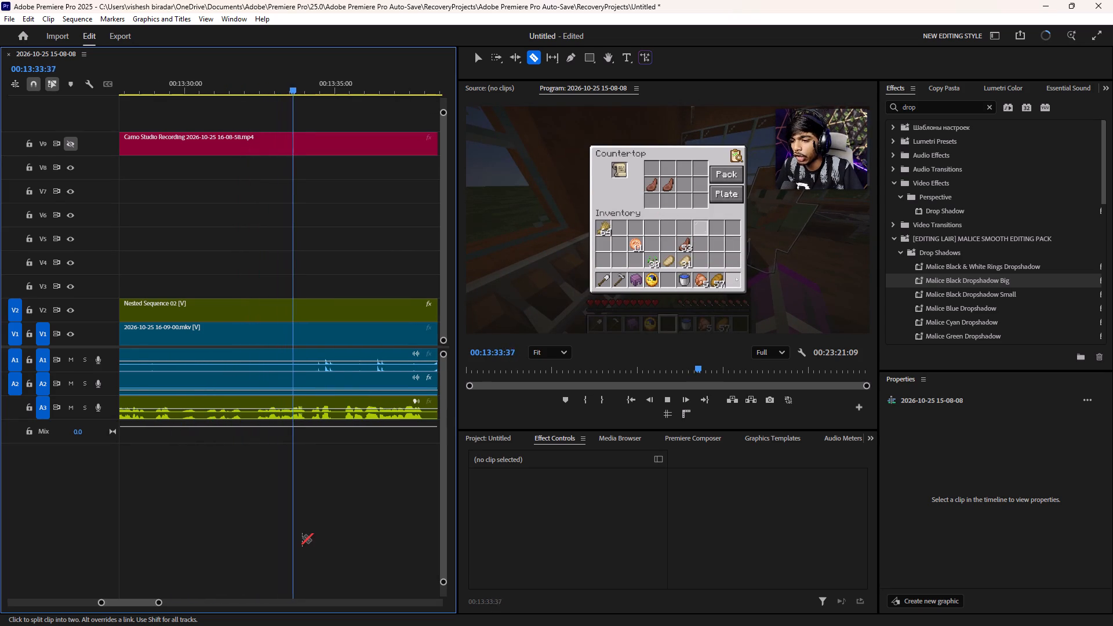
{"action": "scroll", "coordinate": [301, 537], "scroll_direction": "down", "scroll_amount": 4}
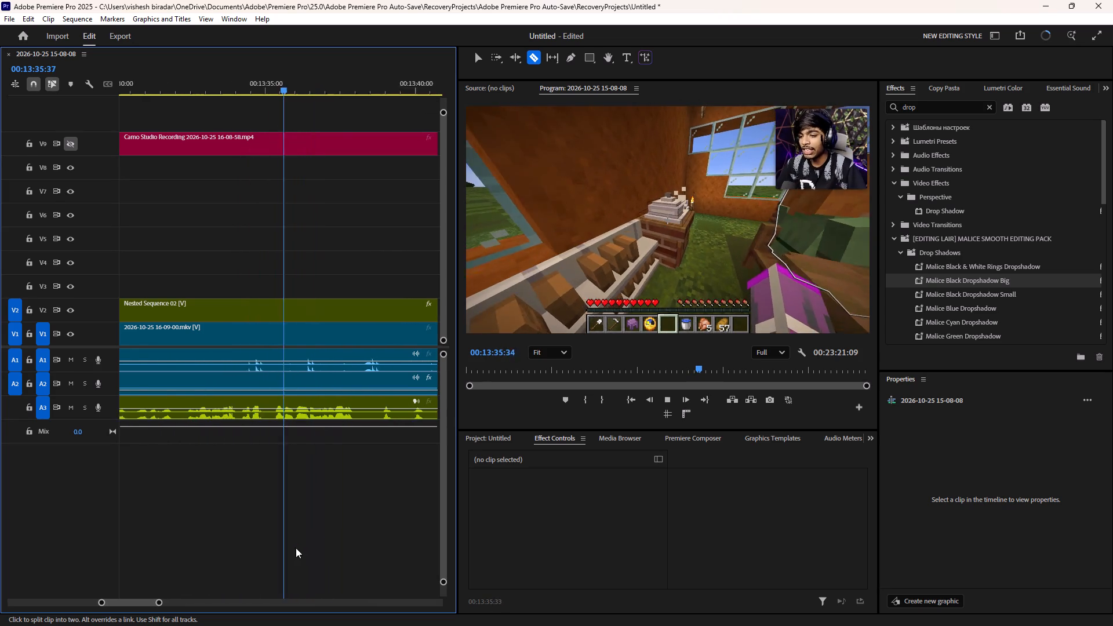
Cut all tracks at about 00:13:38 and 00:13:44, check the footage between, and ripple delete that segment.
{"action": "scroll", "coordinate": [296, 548], "scroll_direction": "down", "scroll_amount": 2}
{"action": "key", "text": "space"}
{"action": "left_click", "coordinate": [321, 534], "text": "shift"}
{"action": "key", "text": "space"}
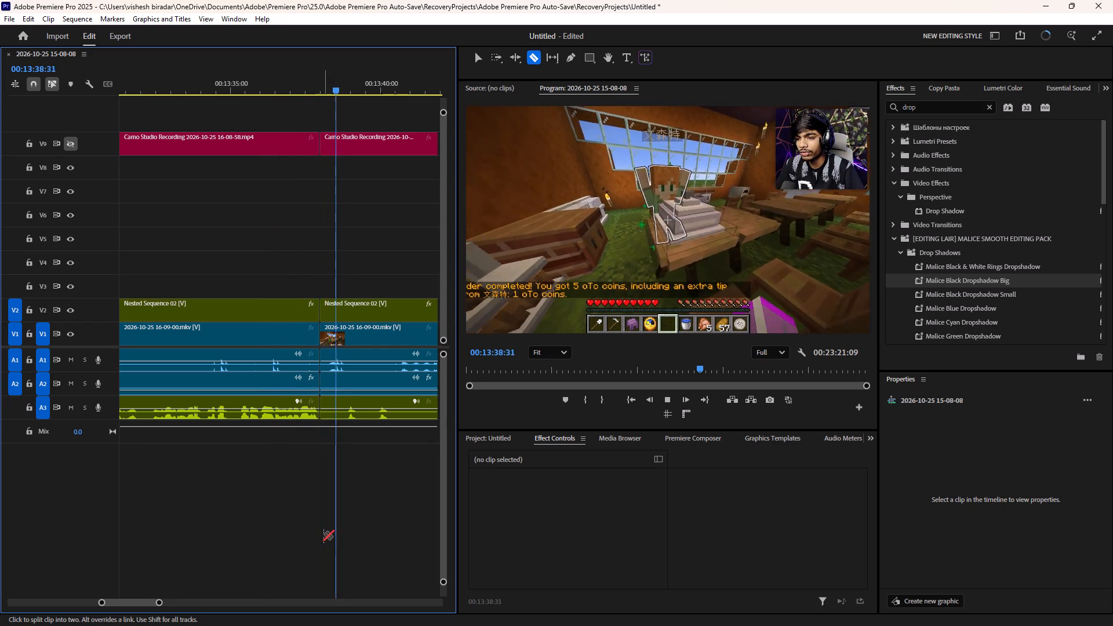
{"action": "key", "text": "space"}
{"action": "key", "text": "space"}
{"action": "scroll", "coordinate": [323, 534], "scroll_direction": "down", "scroll_amount": 10}
{"action": "key", "text": "space"}
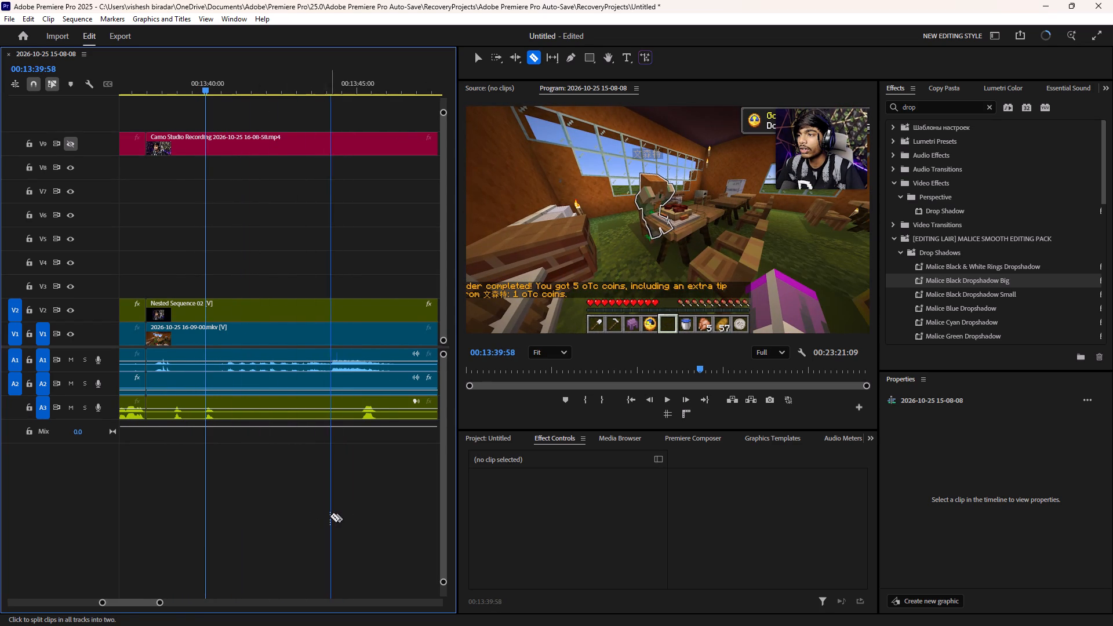
{"action": "left_click", "coordinate": [328, 516], "text": "shift"}
{"action": "key", "text": "x"}
{"action": "key", "text": "shift+d"}
Play across the new join, cut all tracks at 00:13:40:12 and about 00:13:42:50, and ripple delete the segment between.
{"action": "key", "text": "space"}
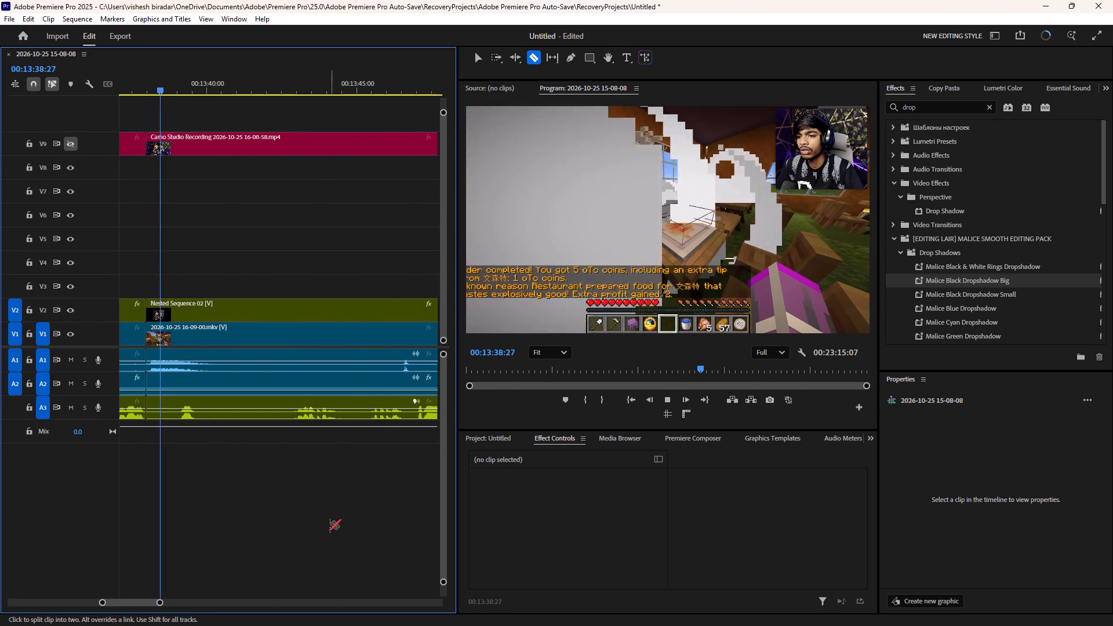
{"action": "key", "text": "space"}
{"action": "key", "text": "space"}
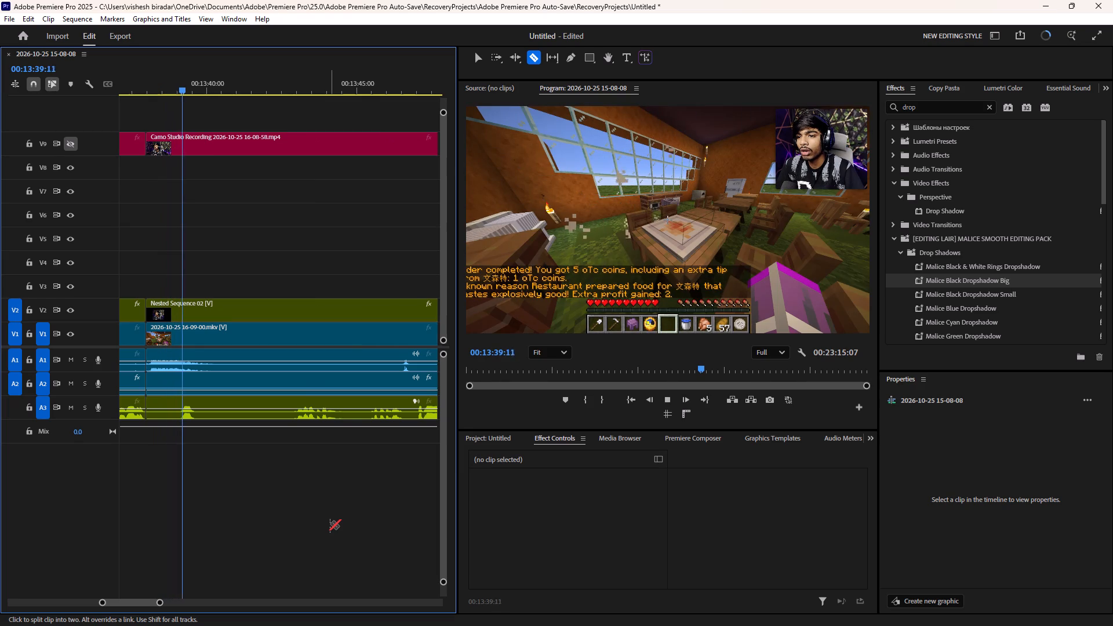
{"action": "key", "text": "space"}
{"action": "left_click", "coordinate": [211, 548], "text": "shift"}
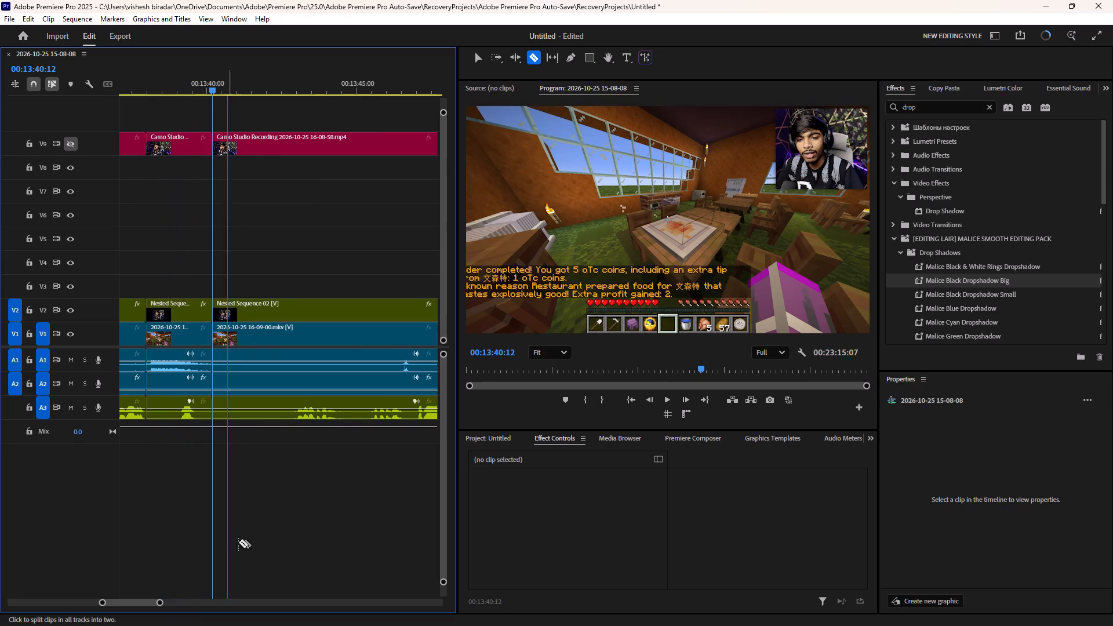
{"action": "left_click", "coordinate": [292, 527], "text": "shift"}
{"action": "key", "text": "x"}
{"action": "key", "text": "shift+d"}
Cut all tracks at about 00:13:41:30, 00:13:41:44 and 00:13:42:50, and ripple delete the segment between the last two cuts.
{"action": "key", "text": "space"}
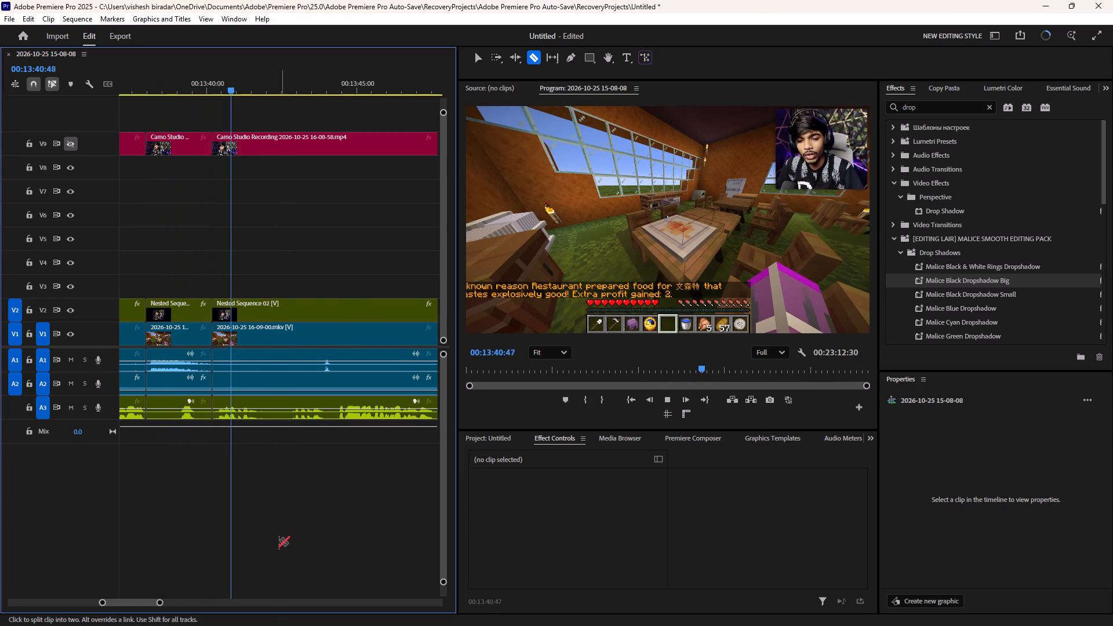
{"action": "key", "text": "space"}
{"action": "left_click", "coordinate": [252, 546], "text": "shift"}
{"action": "key", "text": "space"}
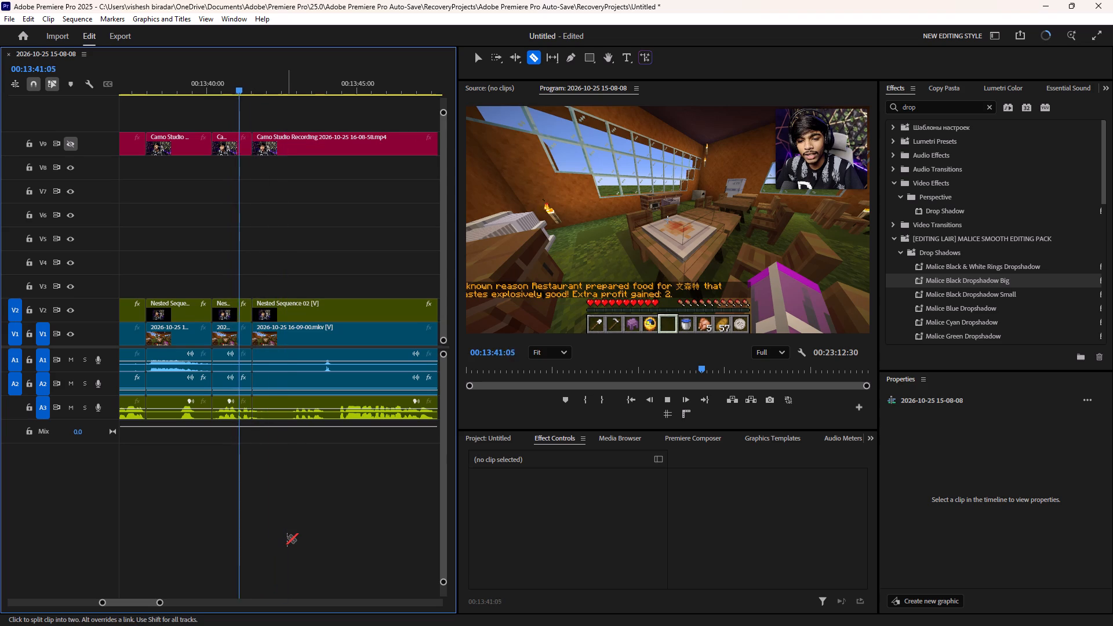
{"action": "key", "text": "space"}
{"action": "left_click", "coordinate": [263, 540], "text": "shift"}
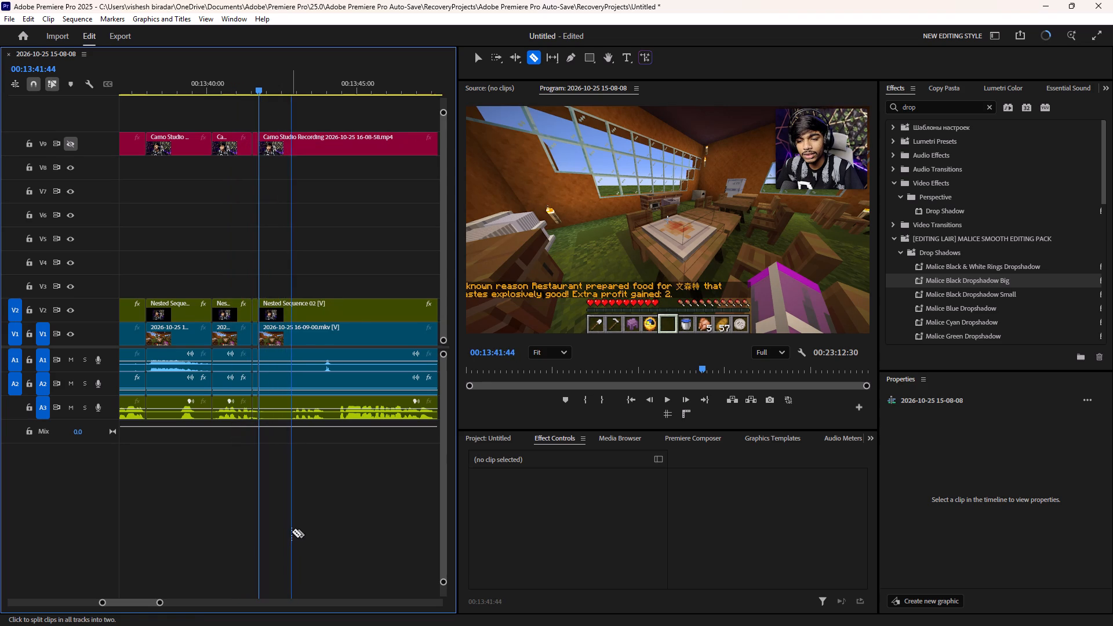
{"action": "left_click", "coordinate": [292, 532], "text": "shift"}
{"action": "key", "text": "x"}
{"action": "type", "text": "d"}
Play across the new join, cut all tracks at 00:13:42:50 and about 00:13:43:17, and ripple delete the segment between.
{"action": "key", "text": "space"}
{"action": "scroll", "coordinate": [278, 533], "scroll_direction": "down", "scroll_amount": 4}
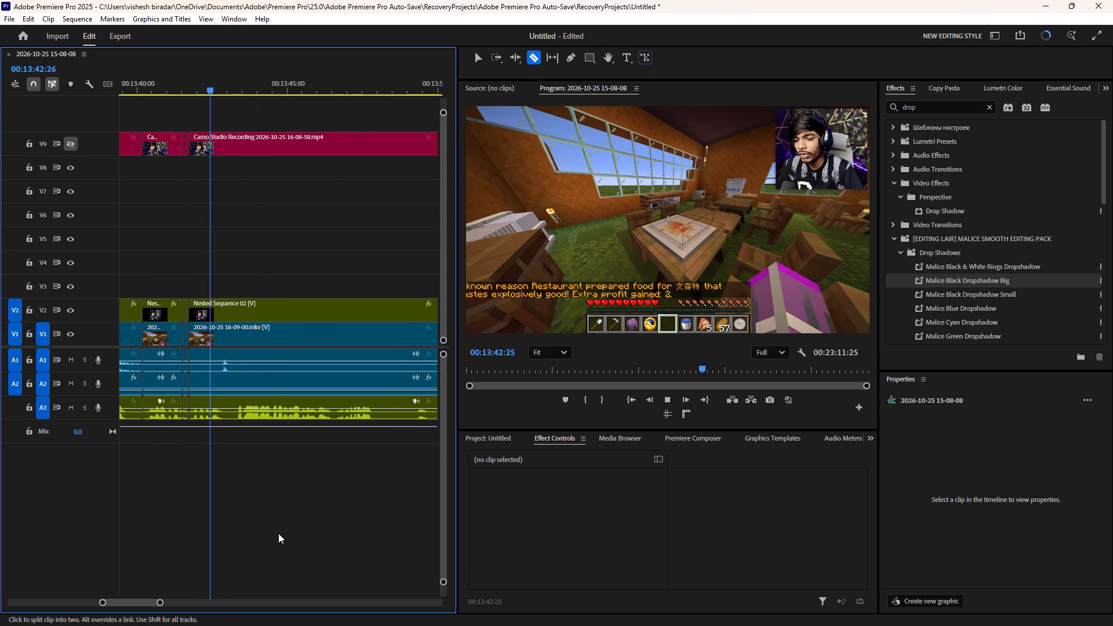
{"action": "key", "text": "space"}
{"action": "left_click", "coordinate": [225, 547], "text": "shift"}
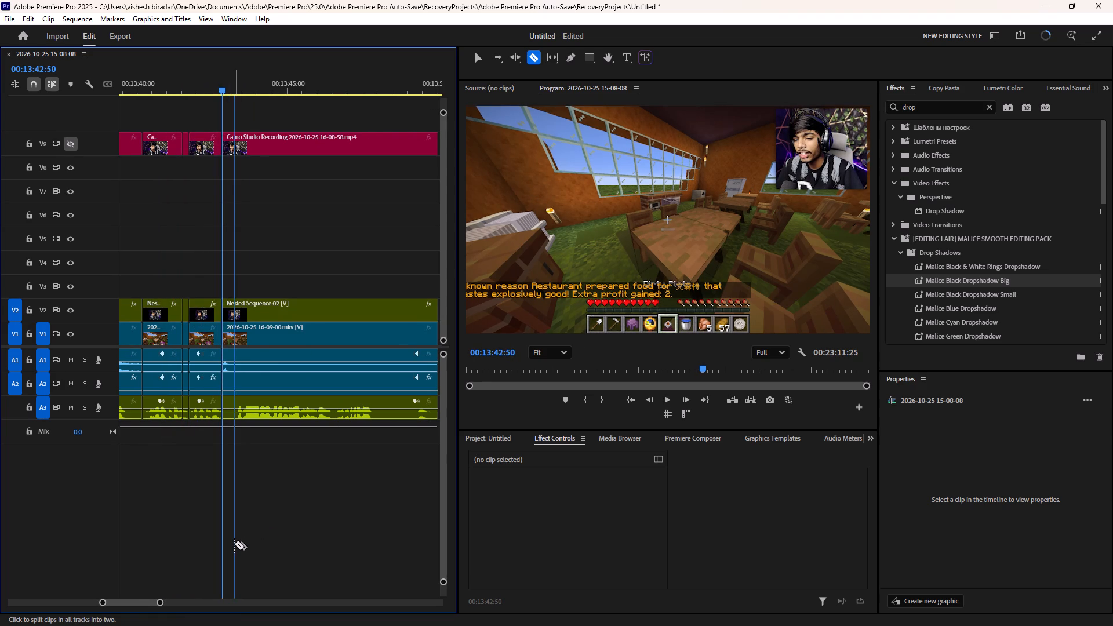
{"action": "left_click", "coordinate": [236, 543], "text": "shift"}
{"action": "key", "text": "x"}
{"action": "type", "text": "d"}
Play on from the new join and cut all tracks at about 00:13:47:25, at the end of the speech.
{"action": "key", "text": "space"}
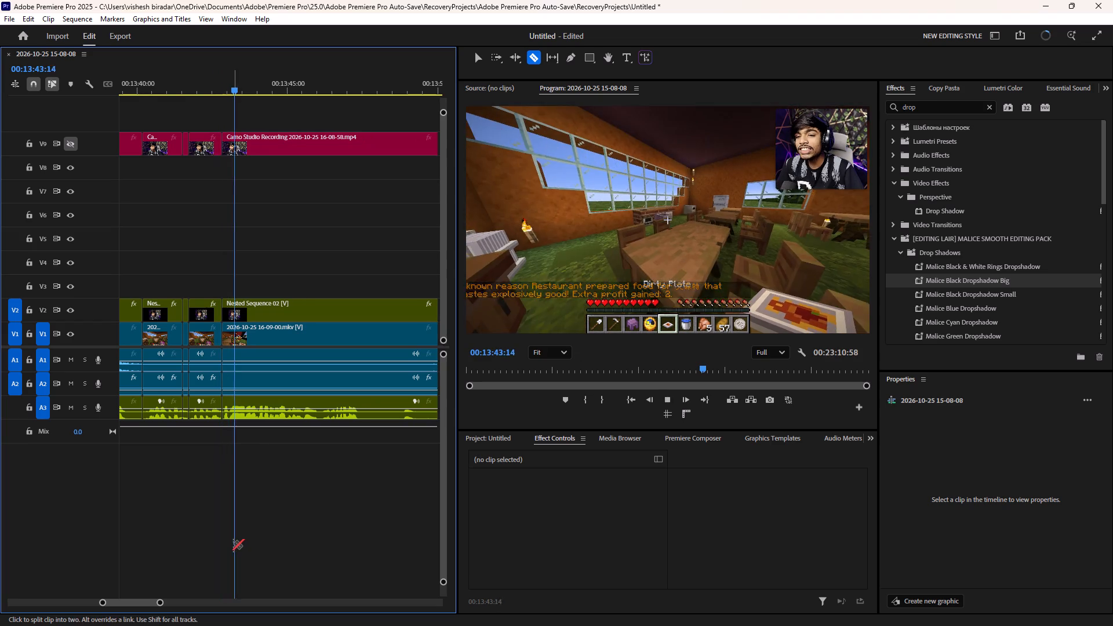
{"action": "scroll", "coordinate": [233, 543], "scroll_direction": "down", "scroll_amount": 3}
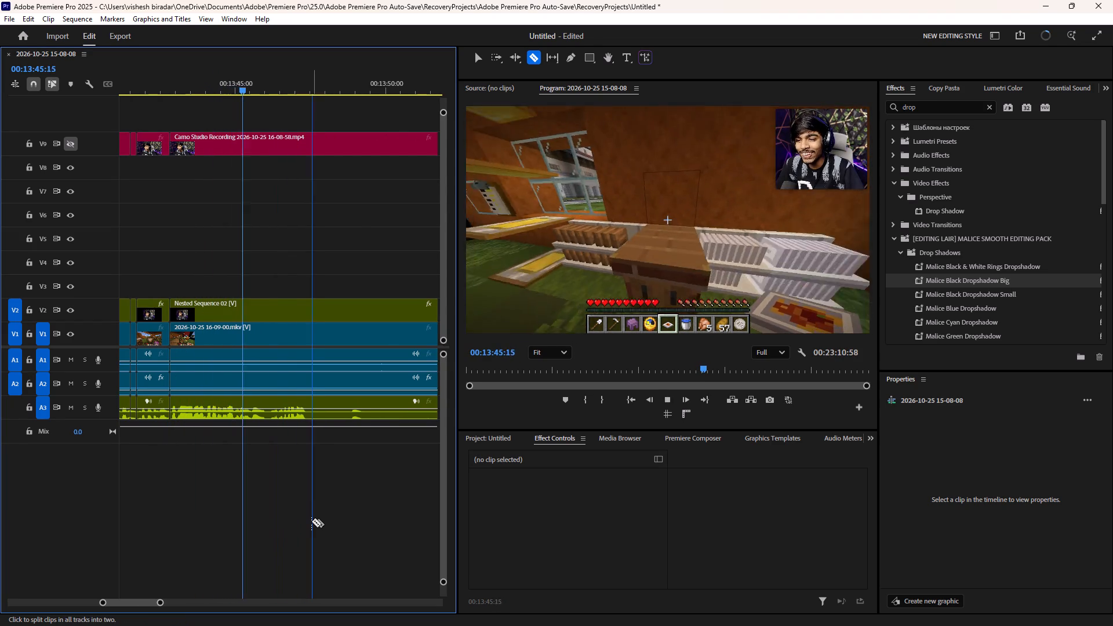
{"action": "left_click", "coordinate": [309, 525], "text": "shift"}
Review the footage from about 00:13:47 to 00:13:58 by playing it, listening for silent or unwanted sections.
{"action": "scroll", "coordinate": [312, 530], "scroll_direction": "down", "scroll_amount": 8}
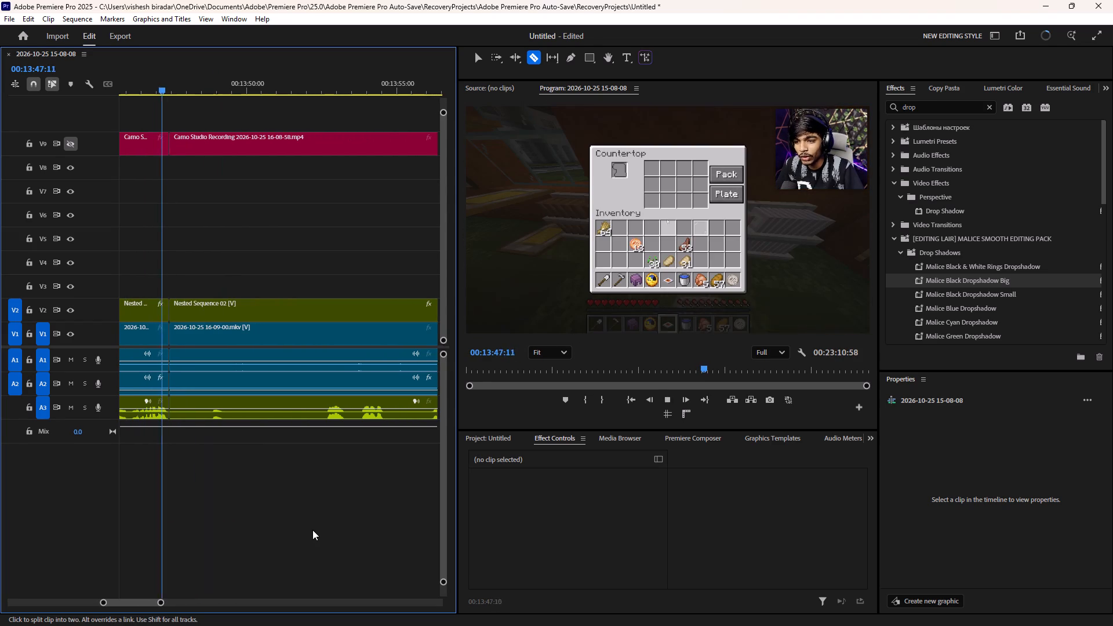
{"action": "scroll", "coordinate": [312, 530], "scroll_direction": "down", "scroll_amount": 2}
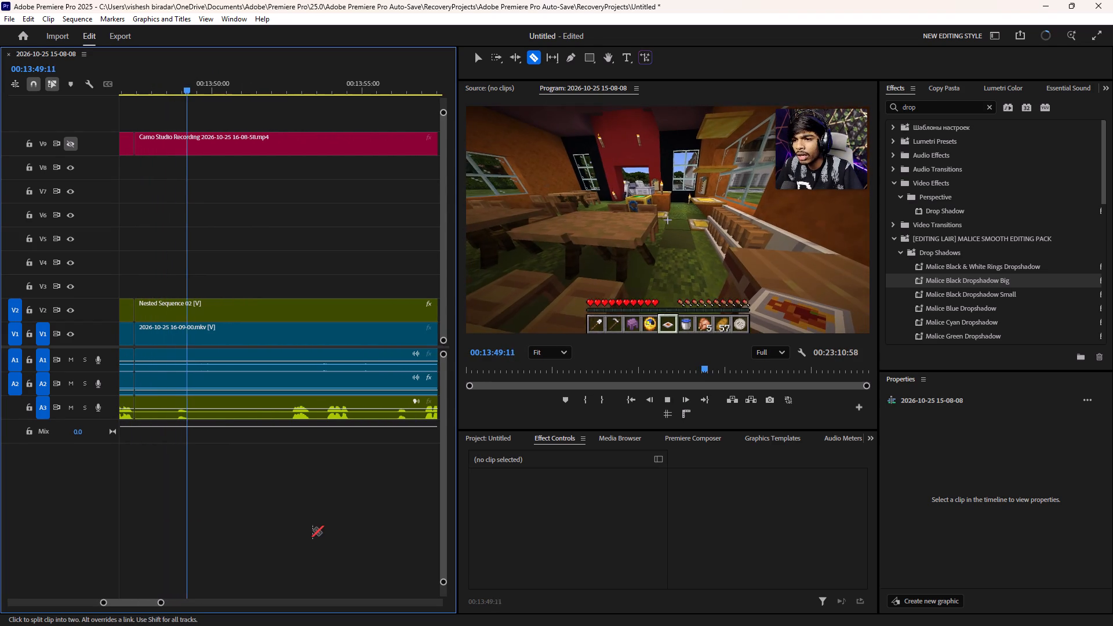
{"action": "key", "text": "space"}
{"action": "key", "text": "space"}
{"action": "scroll", "coordinate": [304, 534], "scroll_direction": "down", "scroll_amount": 3}
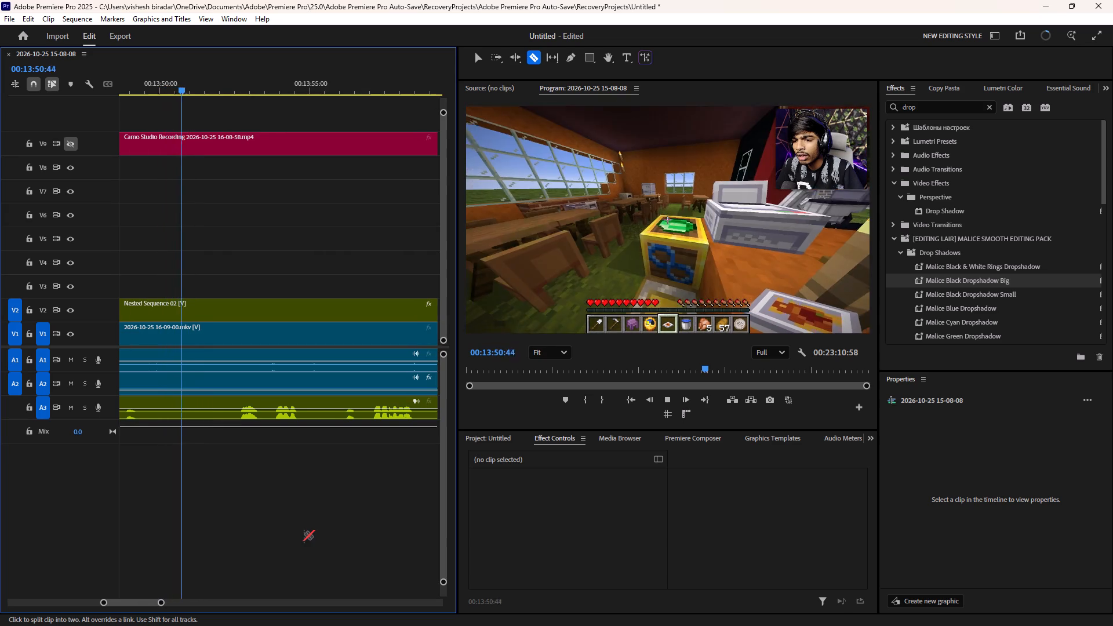
{"action": "scroll", "coordinate": [304, 534], "scroll_direction": "down", "scroll_amount": 1}
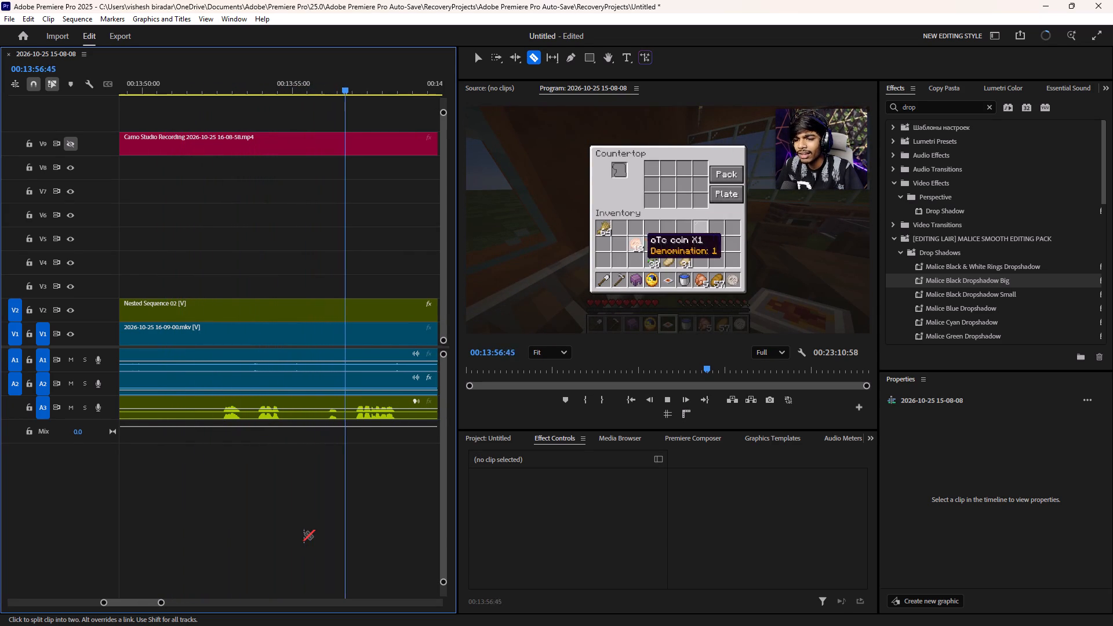
{"action": "scroll", "coordinate": [304, 534], "scroll_direction": "down", "scroll_amount": 7}
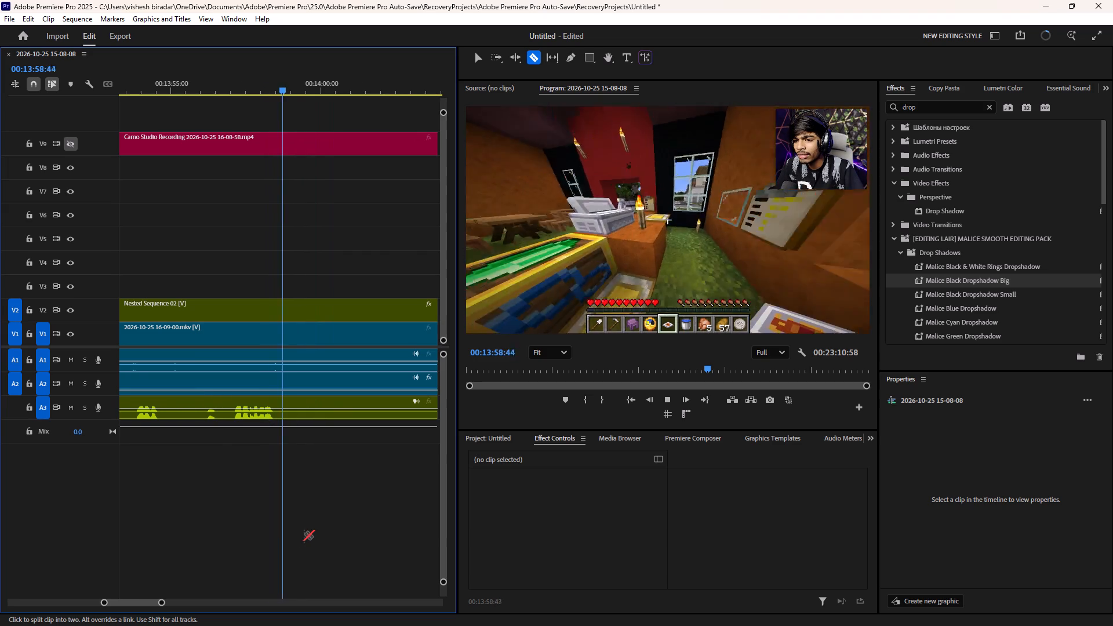
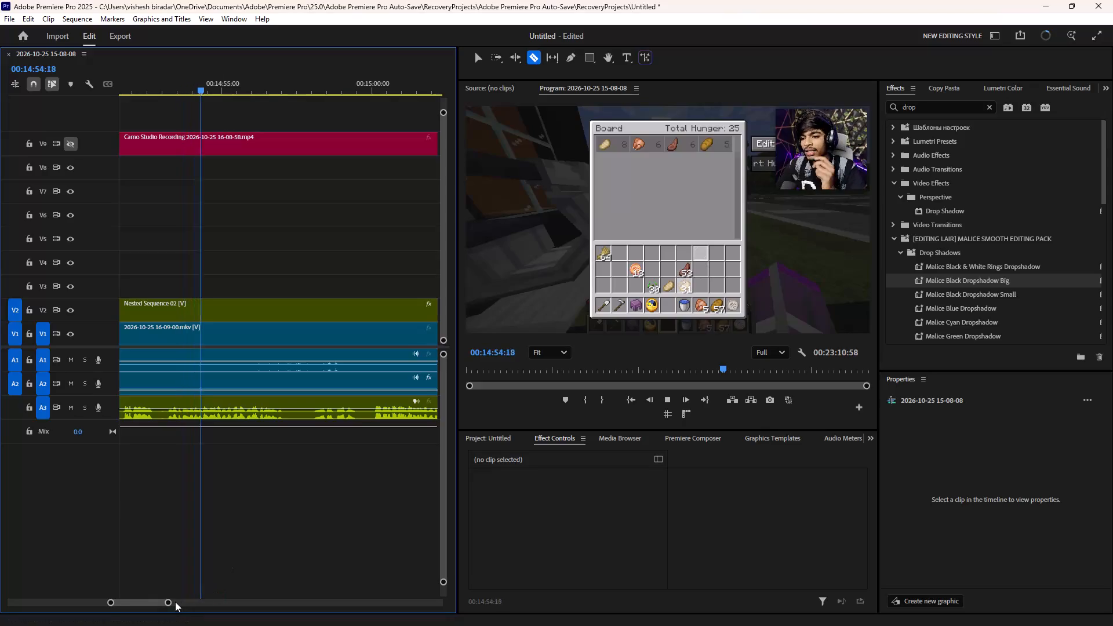
Cut all tracks at about 00:15:58 and ripple delete the long segment back to the earlier cut at about 00:13:47:25.
{"action": "left_click_drag", "start_coordinate": [167, 602], "coordinate": [360, 581]}
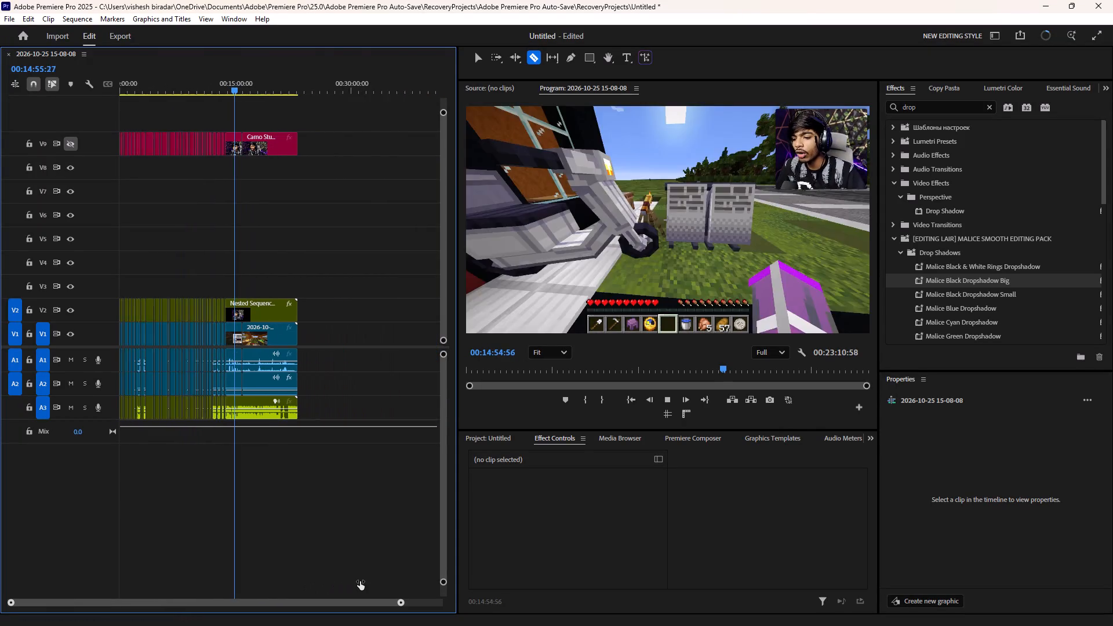
{"action": "left_click_drag", "start_coordinate": [360, 581], "coordinate": [232, 606]}
{"action": "scroll", "coordinate": [281, 533], "scroll_direction": "down", "scroll_amount": 6}
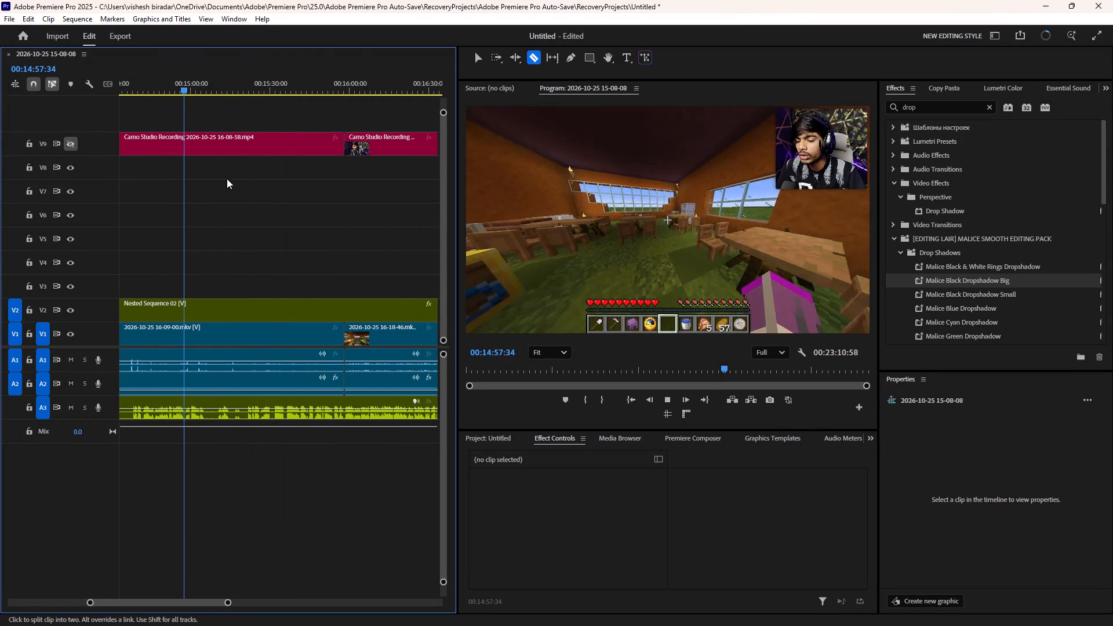
{"action": "left_click_drag", "start_coordinate": [259, 81], "coordinate": [344, 198]}
{"action": "key", "text": "space"}
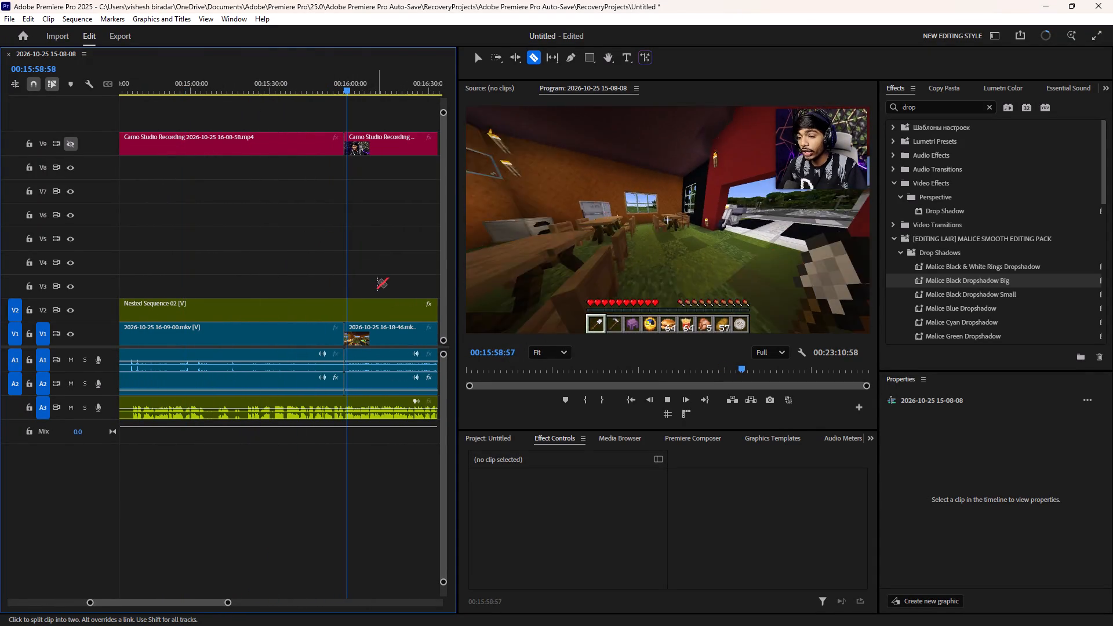
{"action": "left_click", "coordinate": [347, 318], "text": "shift"}
{"action": "left_click_drag", "start_coordinate": [347, 78], "coordinate": [341, 82]}
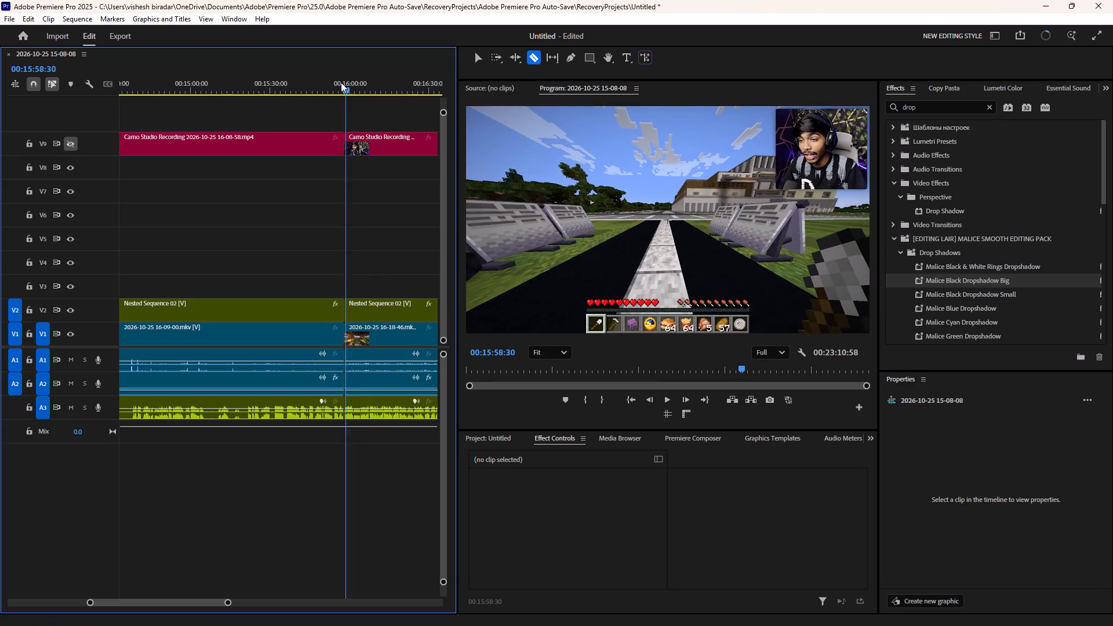
{"action": "left_click_drag", "start_coordinate": [341, 82], "coordinate": [305, 121]}
{"action": "key", "text": "x"}
{"action": "key", "text": "shift+d"}
Play on from the new join, cut all tracks at about 00:13:56:34 and 00:13:57:02, and ripple delete the segment between.
{"action": "key", "text": "space"}
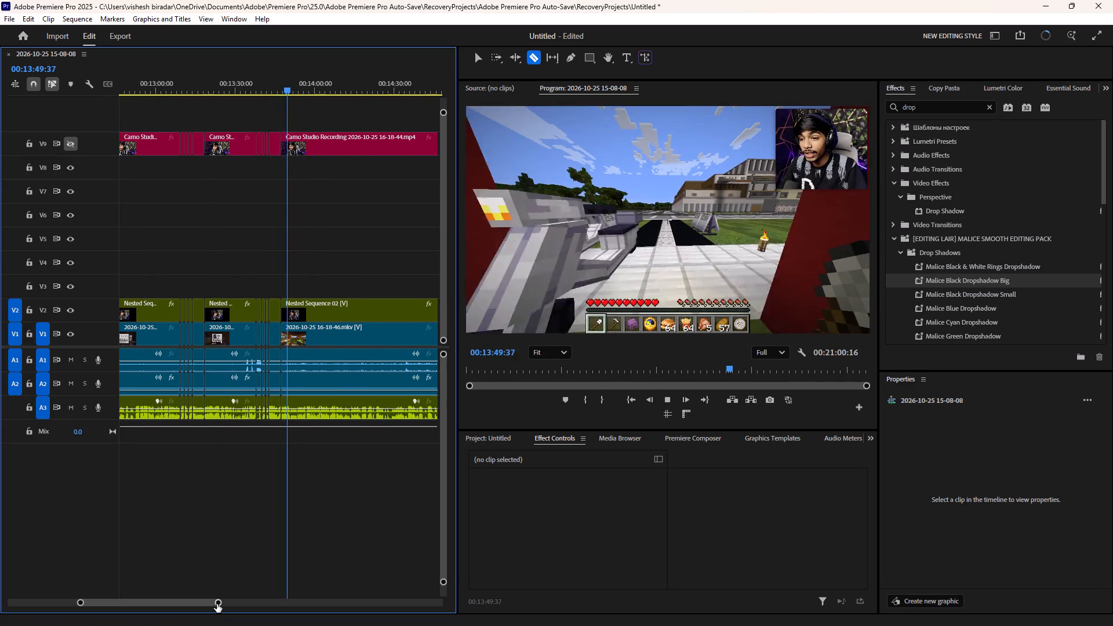
{"action": "left_click_drag", "start_coordinate": [217, 604], "coordinate": [297, 604]}
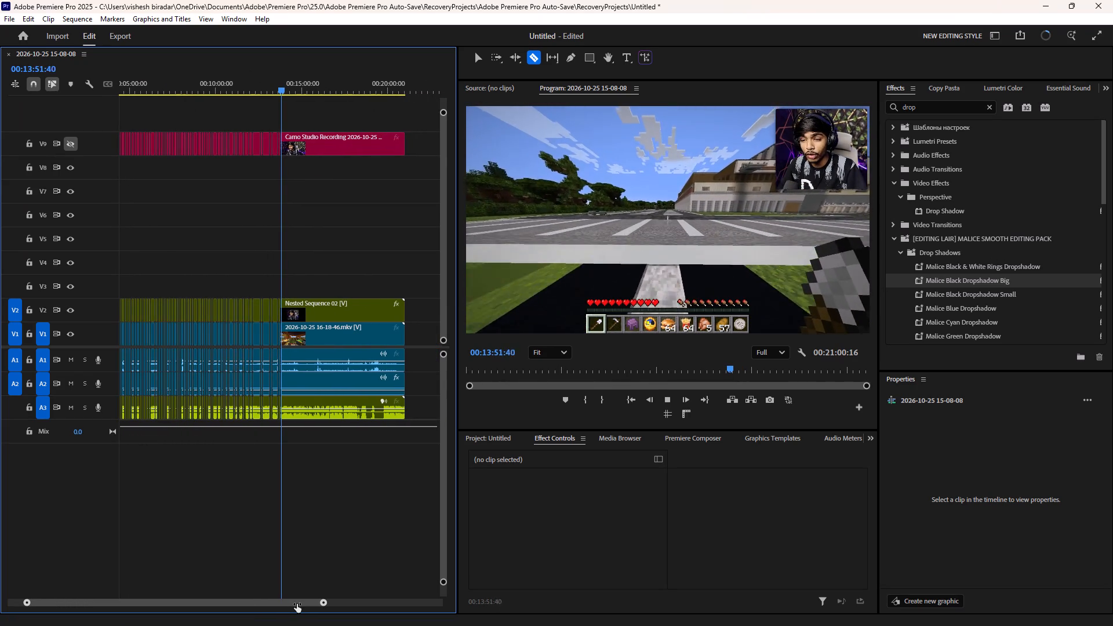
{"action": "left_click_drag", "start_coordinate": [297, 604], "coordinate": [172, 605]}
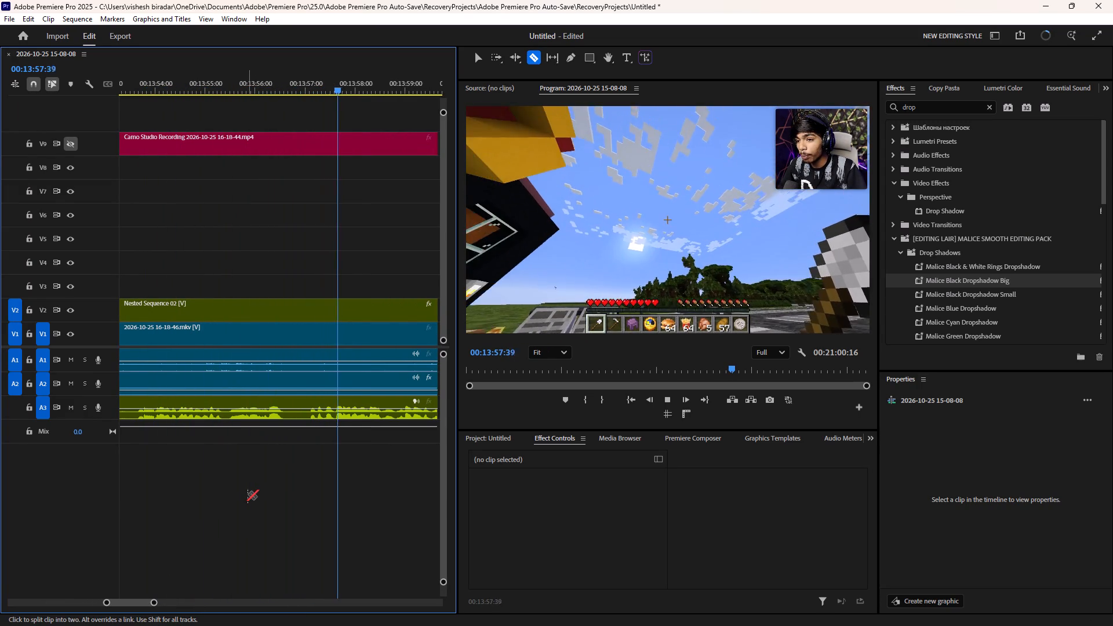
{"action": "key", "text": "space"}
{"action": "left_click", "coordinate": [283, 486], "text": "shift"}
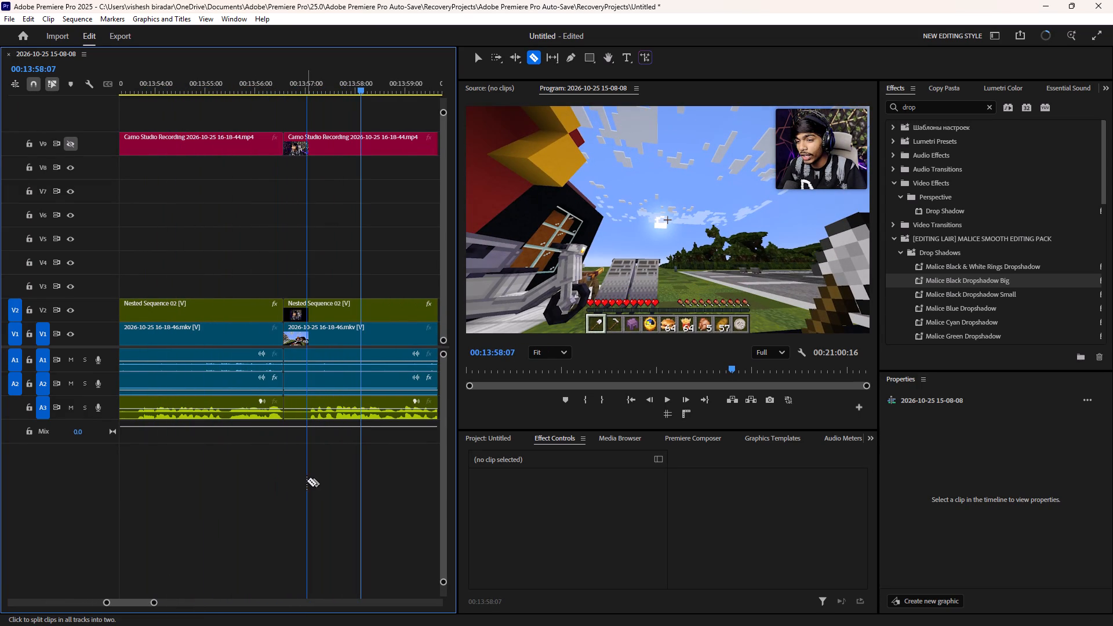
{"action": "left_click", "coordinate": [307, 481], "text": "shift"}
{"action": "left_click_drag", "start_coordinate": [299, 88], "coordinate": [299, 114]}
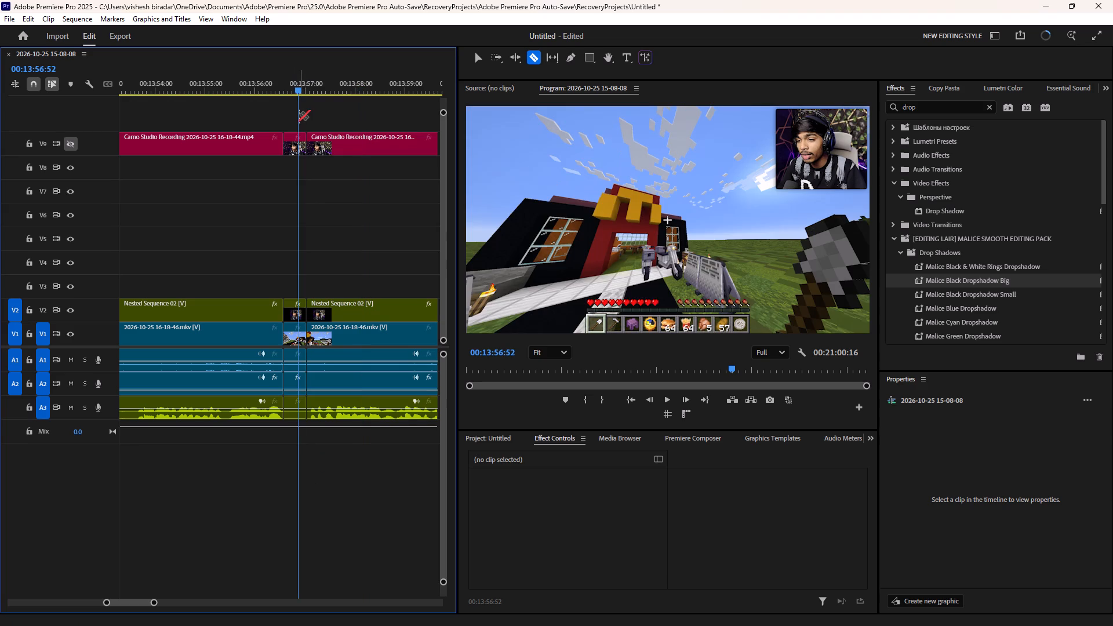
{"action": "key", "text": "x"}
{"action": "key", "text": "shift+d"}
Play on, cut all tracks at about 00:14:05:08 and 00:14:05:28, and ripple delete the silent segment between the cuts.
{"action": "key", "text": "space"}
{"action": "scroll", "coordinate": [301, 243], "scroll_direction": "down", "scroll_amount": 3}
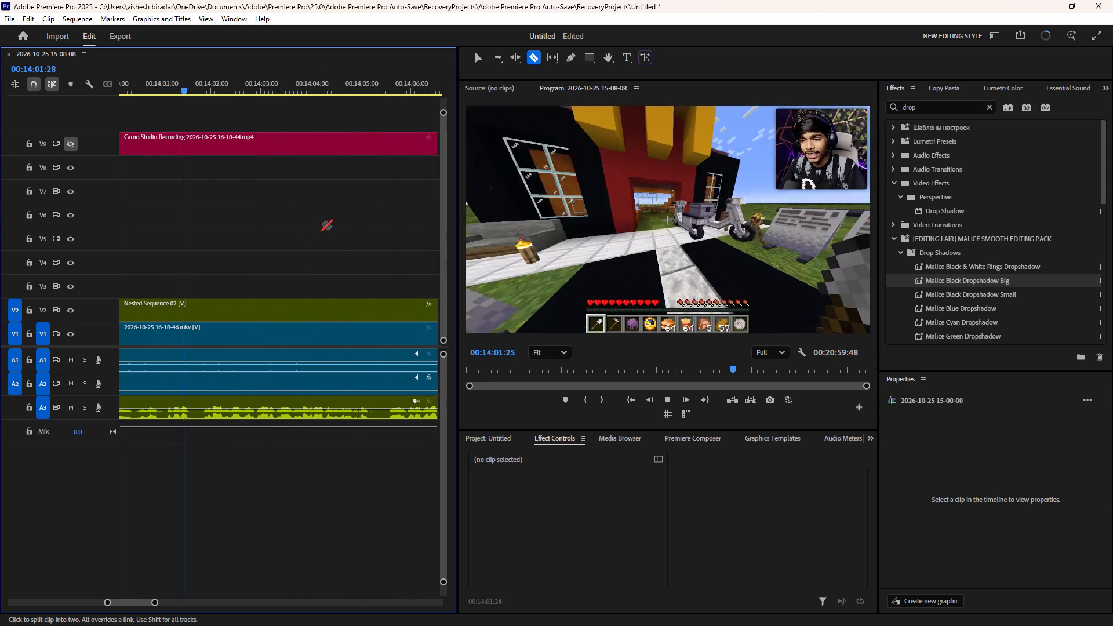
{"action": "scroll", "coordinate": [322, 225], "scroll_direction": "down", "scroll_amount": 4}
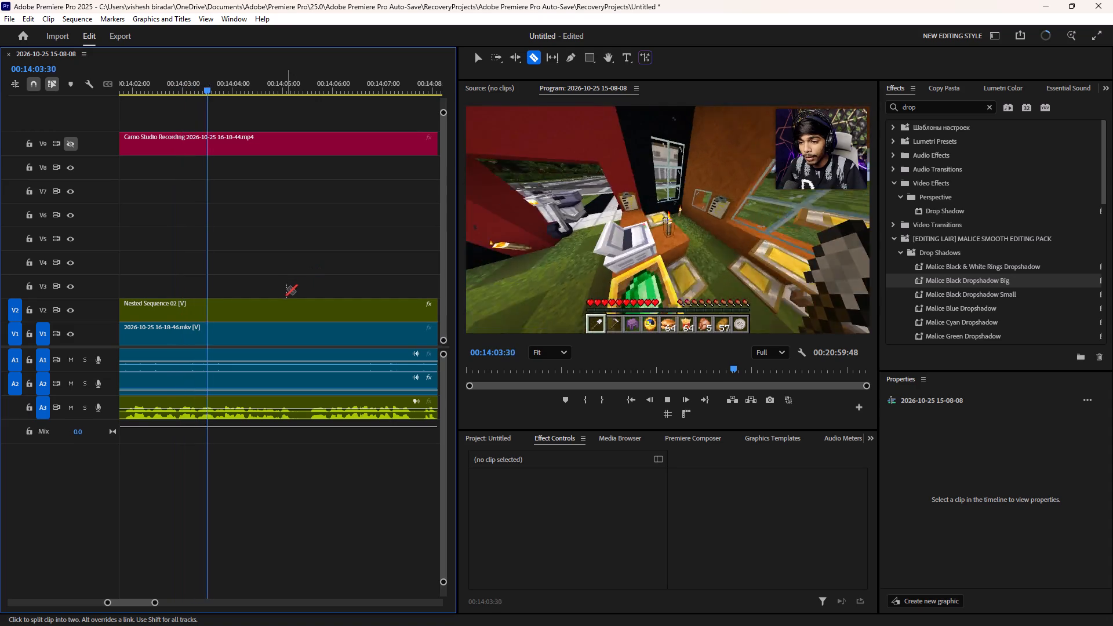
{"action": "key", "text": "space"}
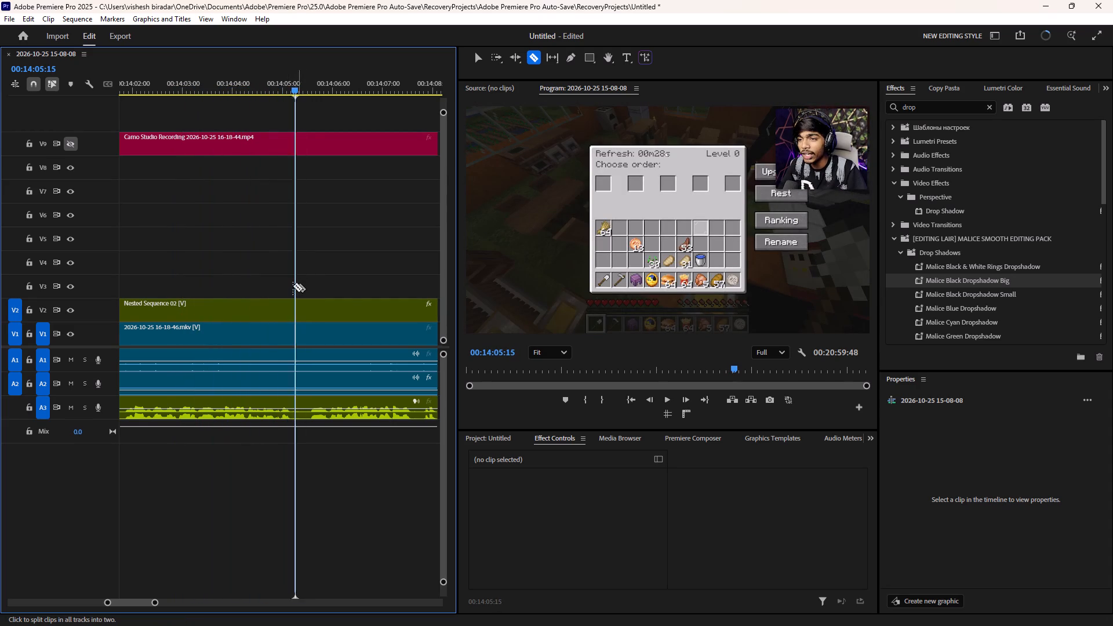
{"action": "left_click", "coordinate": [289, 287], "text": "shift"}
{"action": "left_click", "coordinate": [305, 280], "text": "shift"}
{"action": "key", "text": "x"}
{"action": "type", "text": "d"}
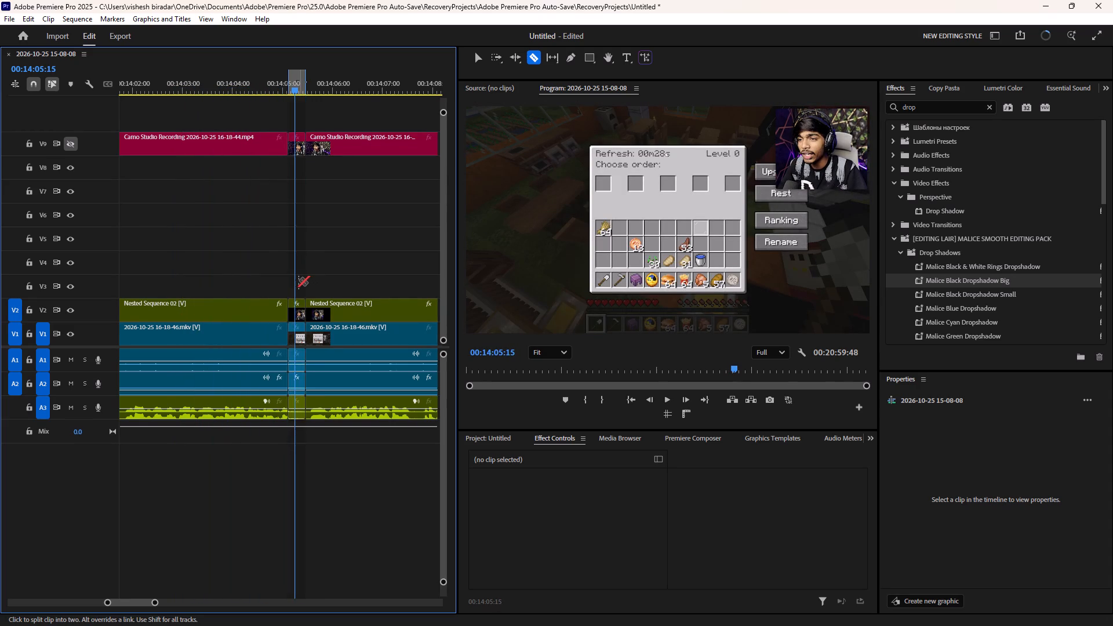
Cut all tracks at 00:14:07:16 and about 00:14:07:29, and ripple delete the short segment between the cuts.
{"action": "key", "text": "space"}
{"action": "scroll", "coordinate": [299, 280], "scroll_direction": "down", "scroll_amount": 5}
{"action": "key", "text": "space"}
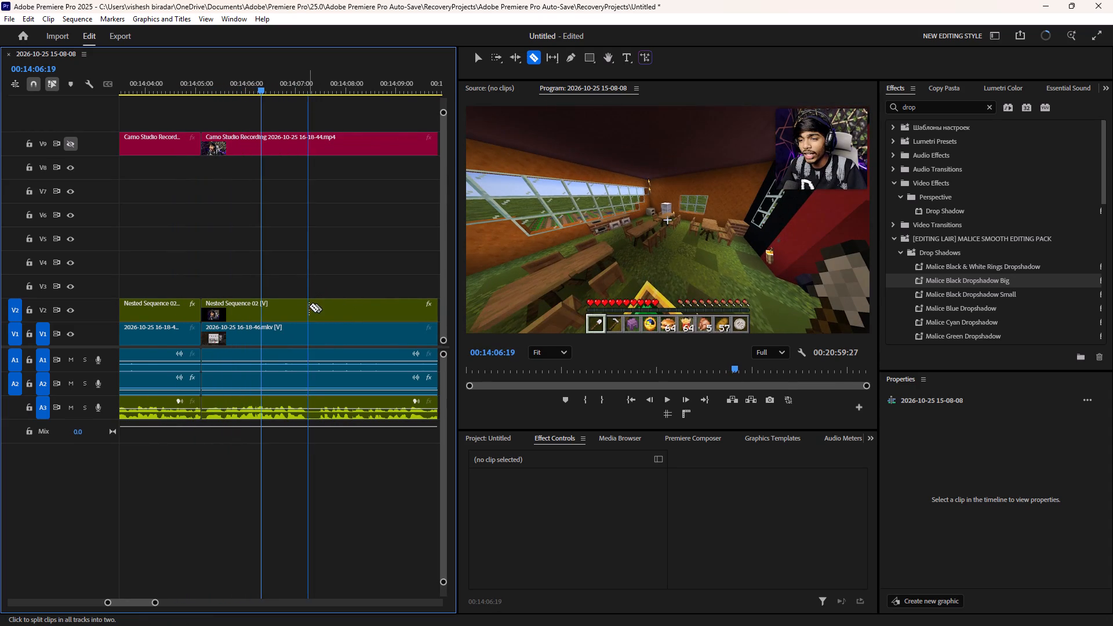
{"action": "left_click", "coordinate": [309, 306], "text": "shift"}
{"action": "left_click", "coordinate": [320, 301], "text": "shift"}
{"action": "key", "text": "space"}
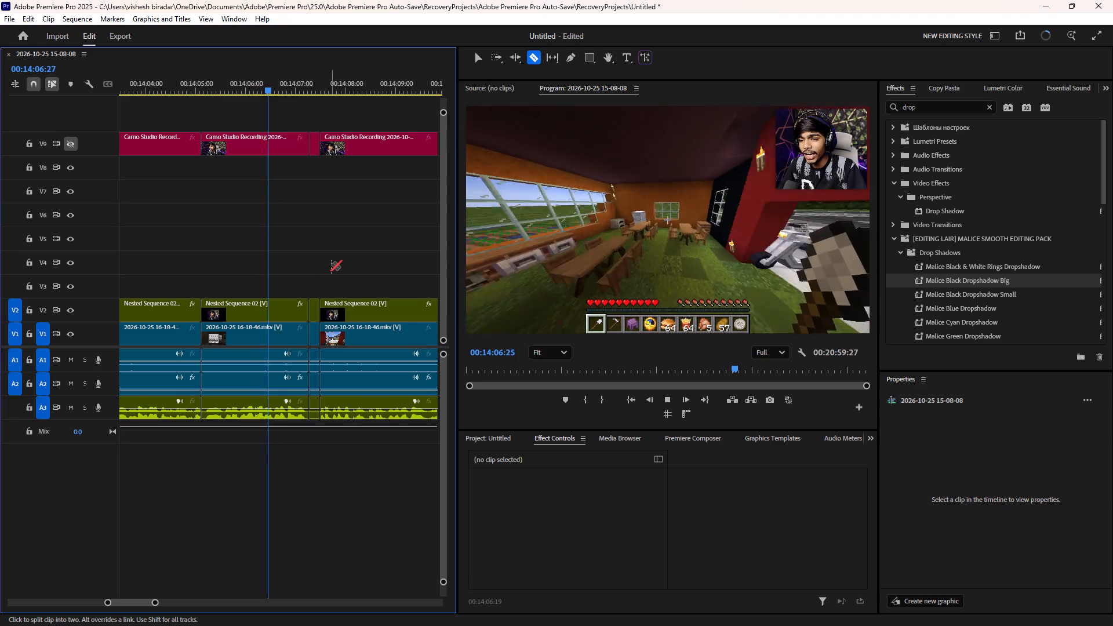
{"action": "key", "text": "space"}
{"action": "key", "text": "x"}
{"action": "type", "text": "d"}
Cut all tracks at about 00:14:09:53 and 00:14:10:19, and ripple delete the segment between the cuts.
{"action": "key", "text": "space"}
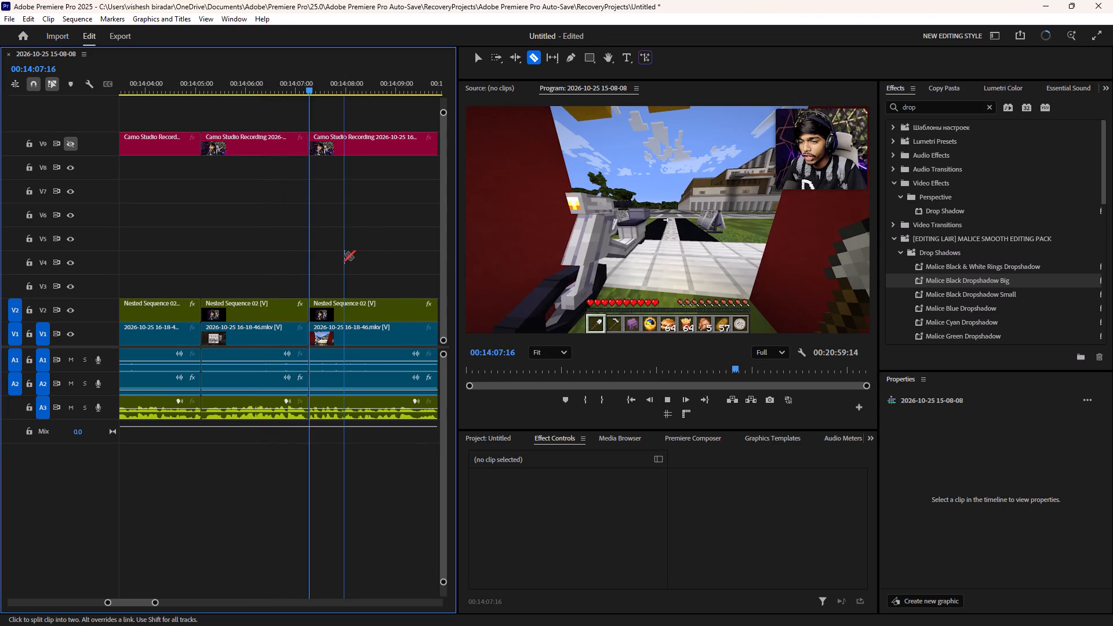
{"action": "scroll", "coordinate": [344, 255], "scroll_direction": "down", "scroll_amount": 5}
{"action": "key", "text": "space"}
{"action": "left_click", "coordinate": [353, 282], "text": "shift"}
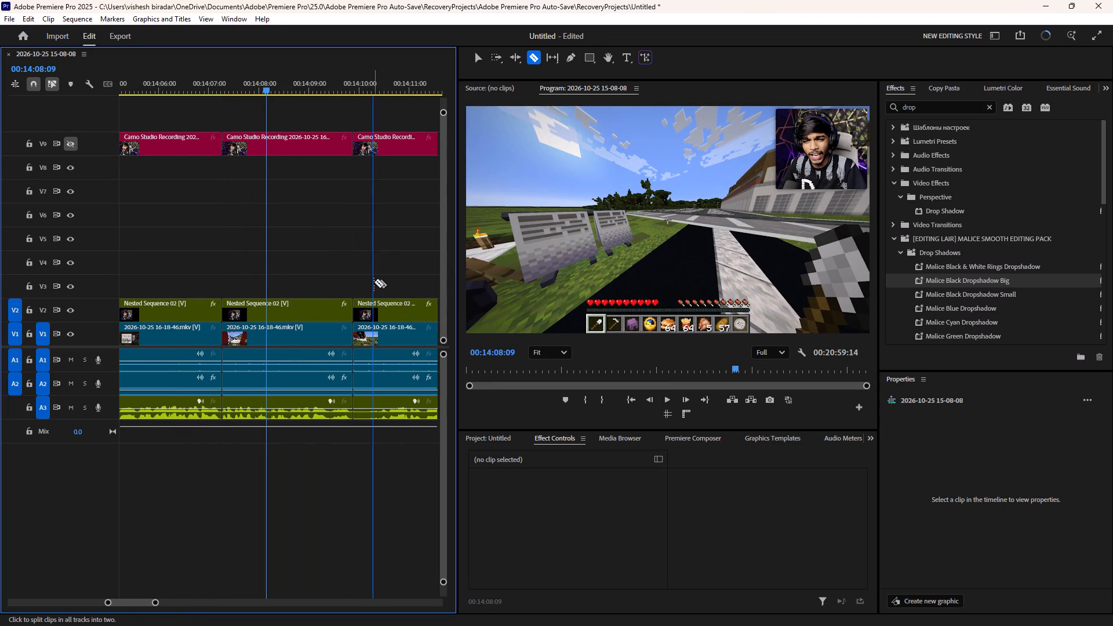
{"action": "left_click", "coordinate": [375, 282], "text": "shift"}
{"action": "key", "text": "space"}
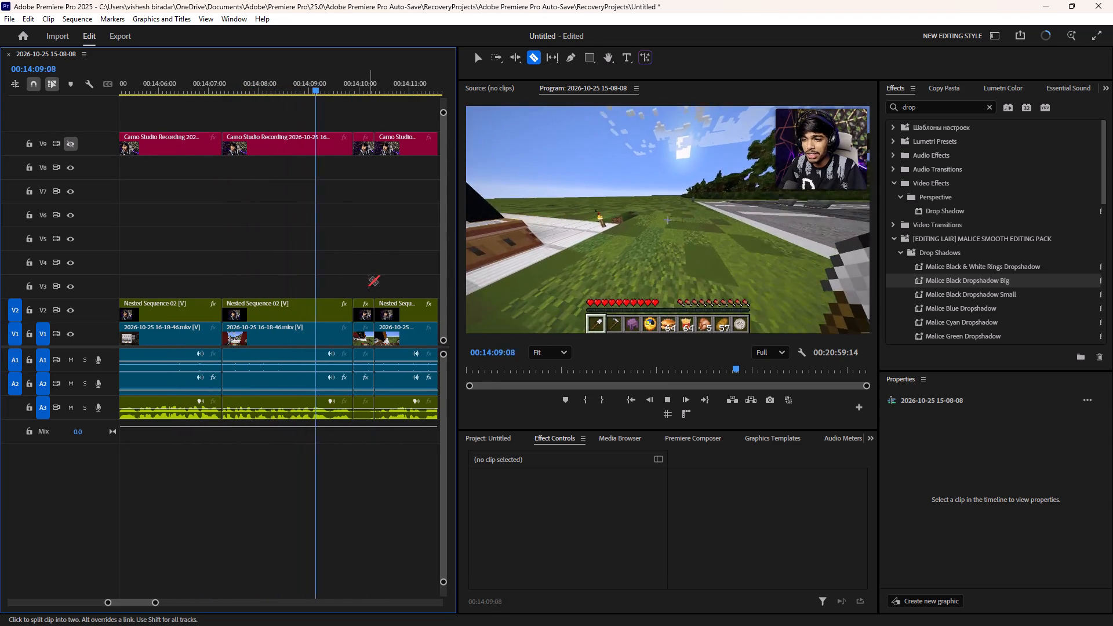
{"action": "key", "text": "space"}
{"action": "type", "text": "Xd"}
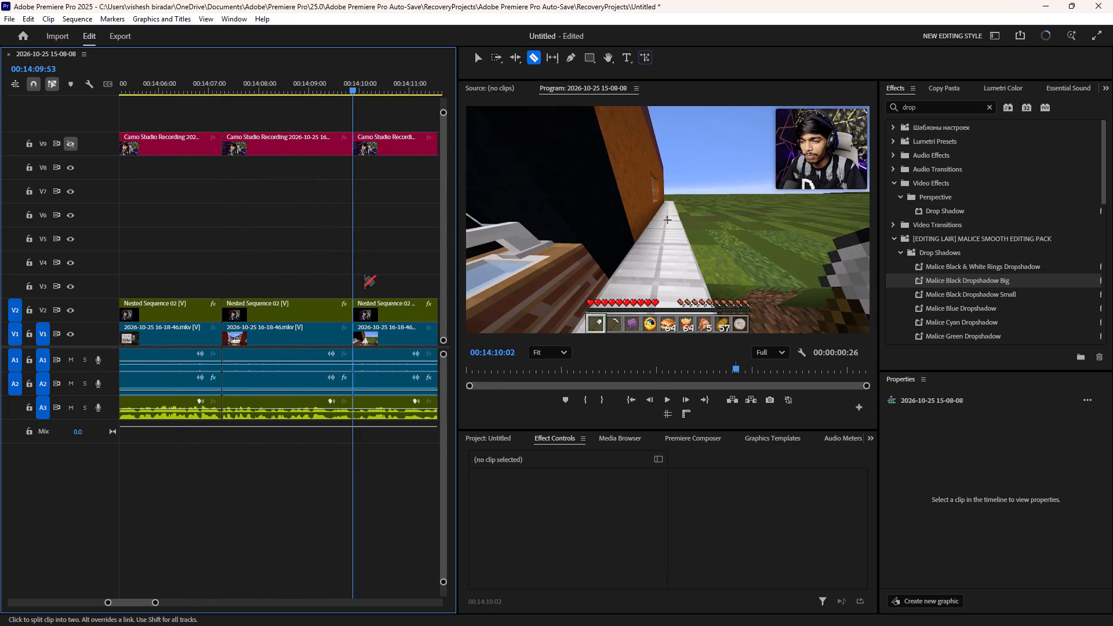
Play across the join, replay the footage before it, and ripple delete the segment between the joins at 00:14:07:16 and 00:14:09:53.
{"action": "key", "text": "space"}
{"action": "scroll", "coordinate": [365, 279], "scroll_direction": "down", "scroll_amount": 7}
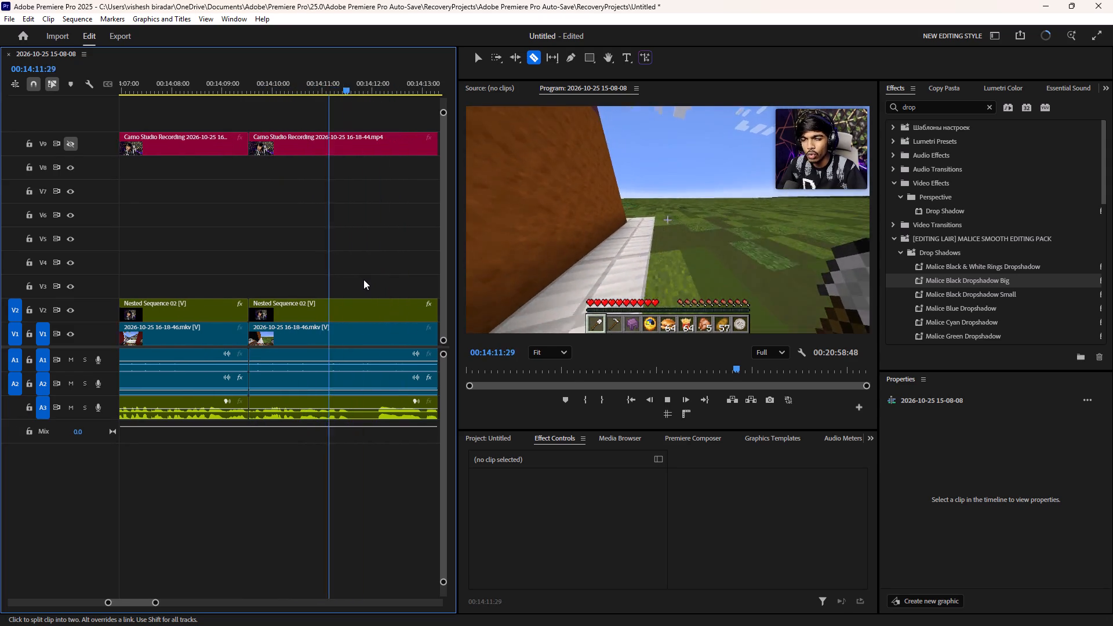
{"action": "scroll", "coordinate": [363, 279], "scroll_direction": "down", "scroll_amount": 3}
{"action": "left_click_drag", "start_coordinate": [292, 85], "coordinate": [234, 195]}
{"action": "key", "text": "space"}
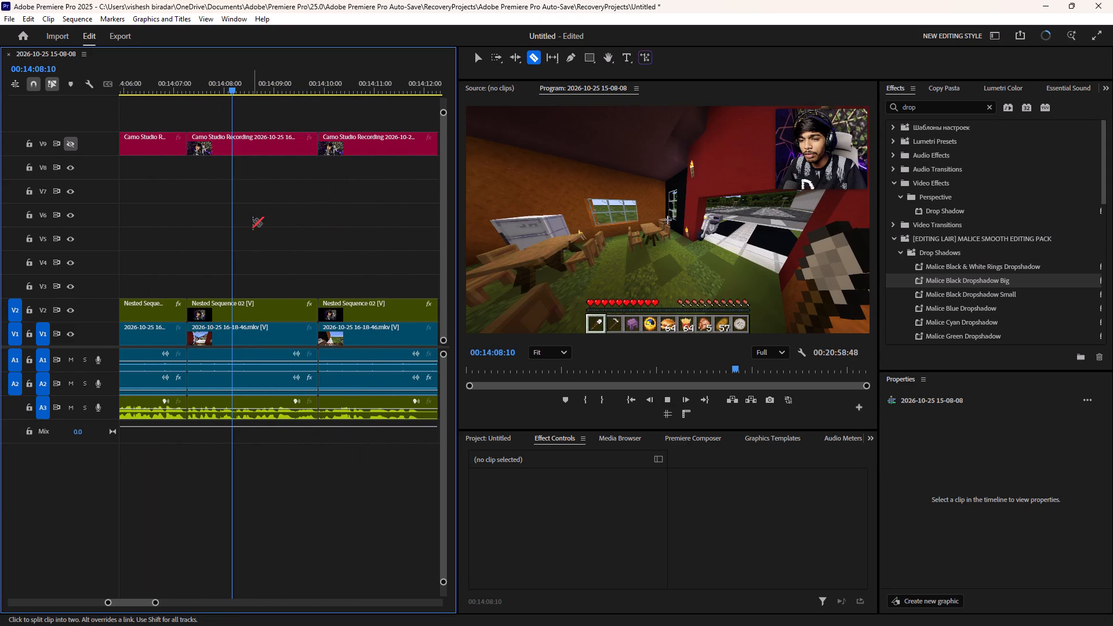
{"action": "key", "text": "space"}
{"action": "left_click_drag", "start_coordinate": [278, 91], "coordinate": [278, 104]}
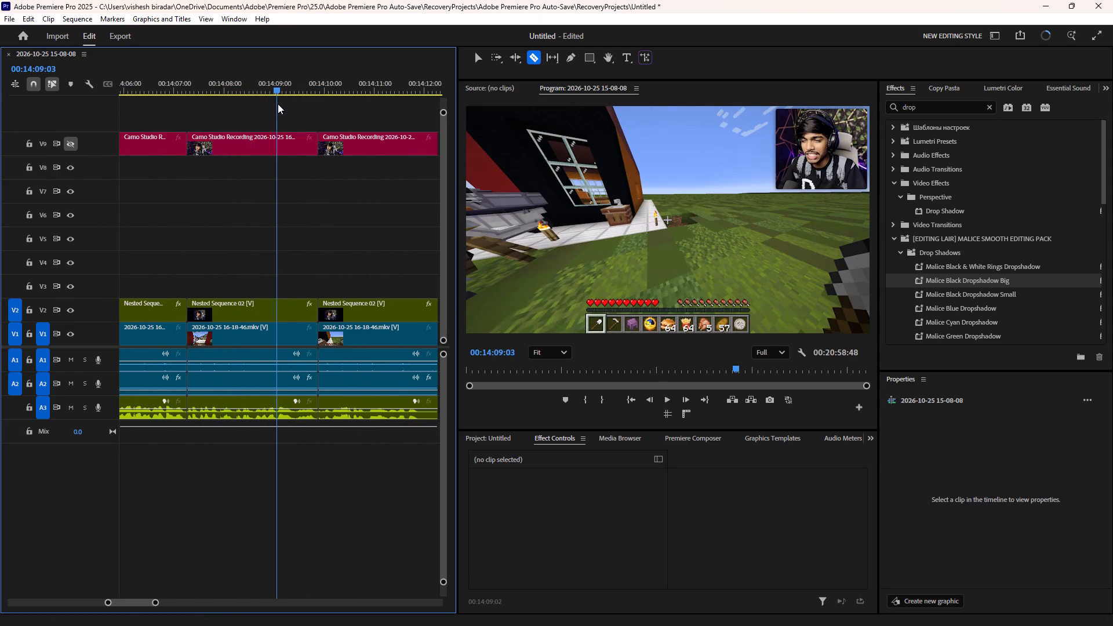
{"action": "left_click_drag", "start_coordinate": [278, 104], "coordinate": [279, 110]}
{"action": "key", "text": "x"}
{"action": "type", "text": "d"}
Review the join at 00:14:07:16 and the footage up to about 00:14:44, listening for unwanted sections.
{"action": "key", "text": "space"}
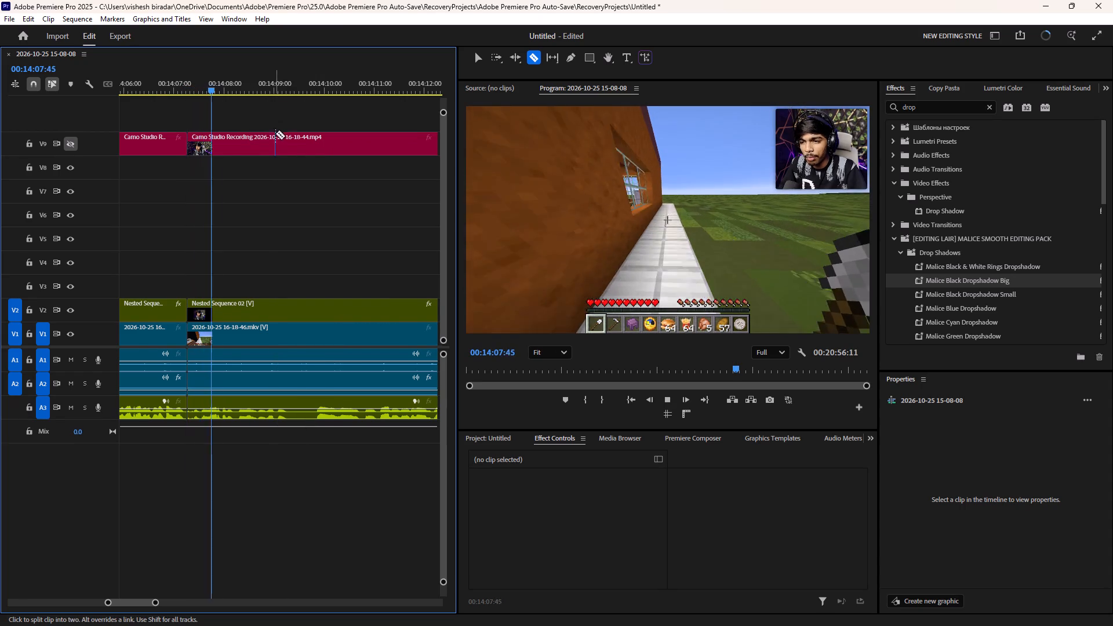
{"action": "scroll", "coordinate": [297, 148], "scroll_direction": "up", "scroll_amount": 3}
{"action": "key", "text": "space"}
{"action": "left_click_drag", "start_coordinate": [259, 71], "coordinate": [200, 165]}
{"action": "key", "text": "space"}
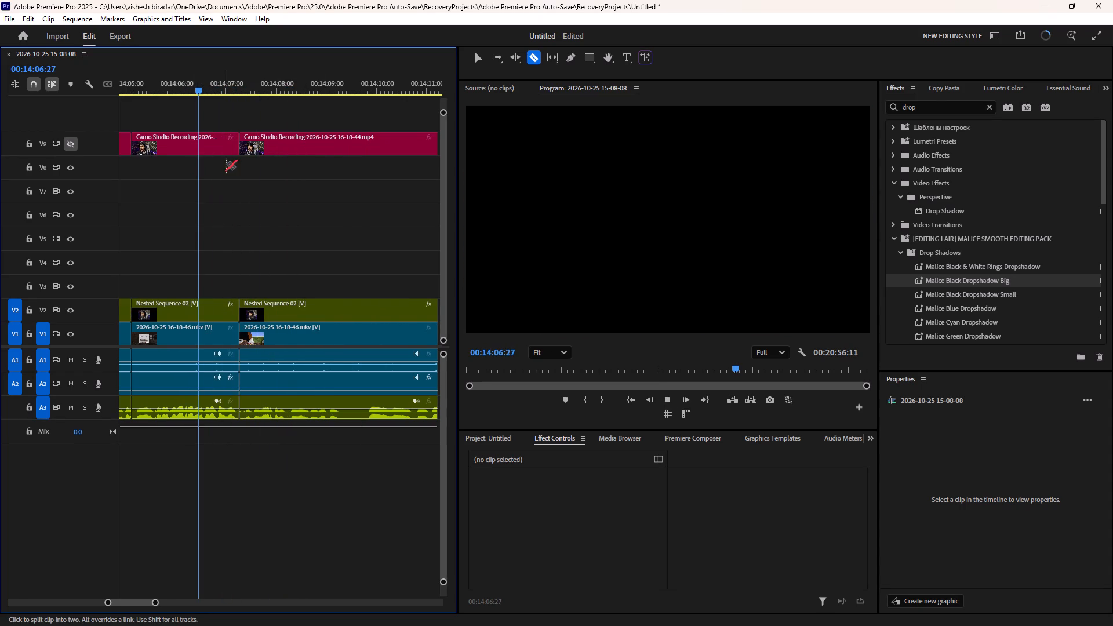
{"action": "key", "text": "space"}
{"action": "key", "text": "space"}
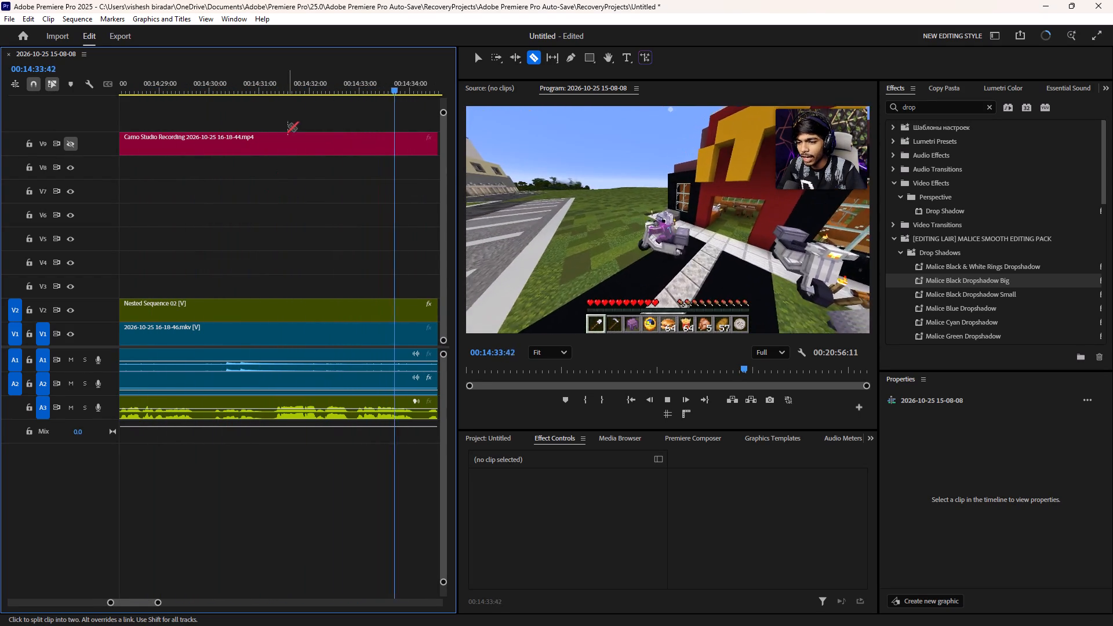
{"action": "scroll", "coordinate": [289, 169], "scroll_direction": "down", "scroll_amount": 13}
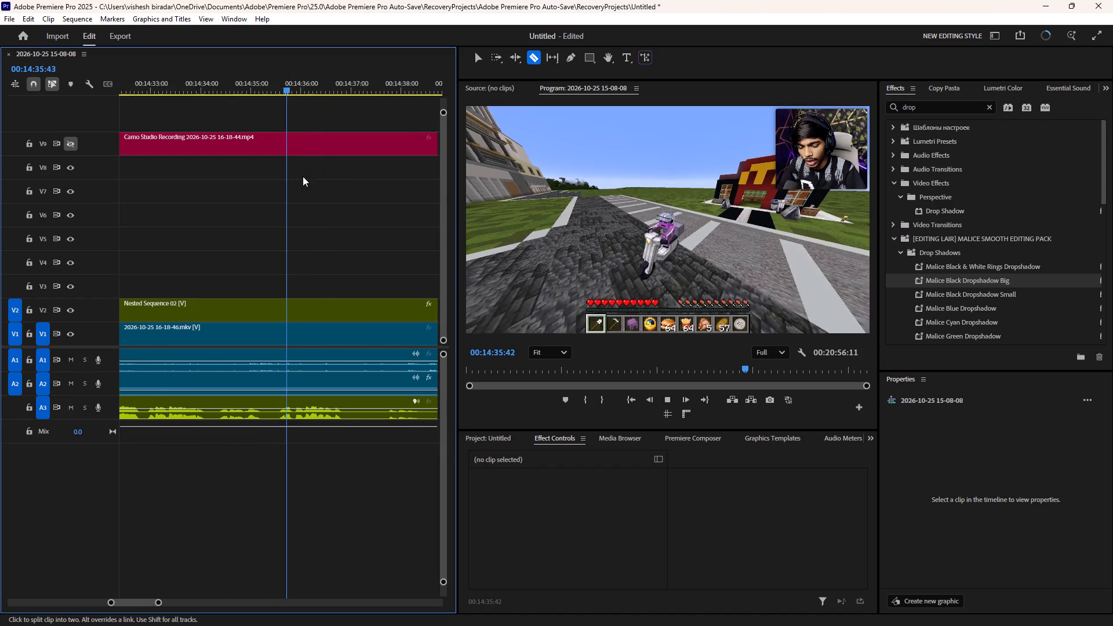
{"action": "scroll", "coordinate": [303, 176], "scroll_direction": "down", "scroll_amount": 4}
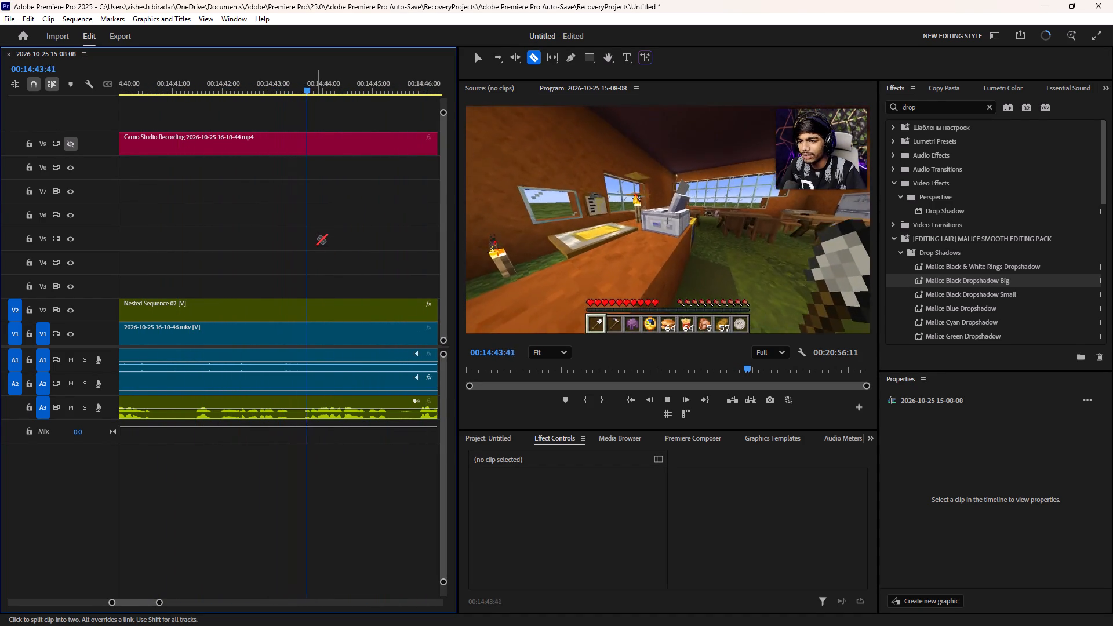
{"action": "scroll", "coordinate": [317, 238], "scroll_direction": "down", "scroll_amount": 1}
Cut all tracks at about 00:14:43:35 and ripple delete the segment back to the join at 00:14:07:16.
{"action": "key", "text": "space"}
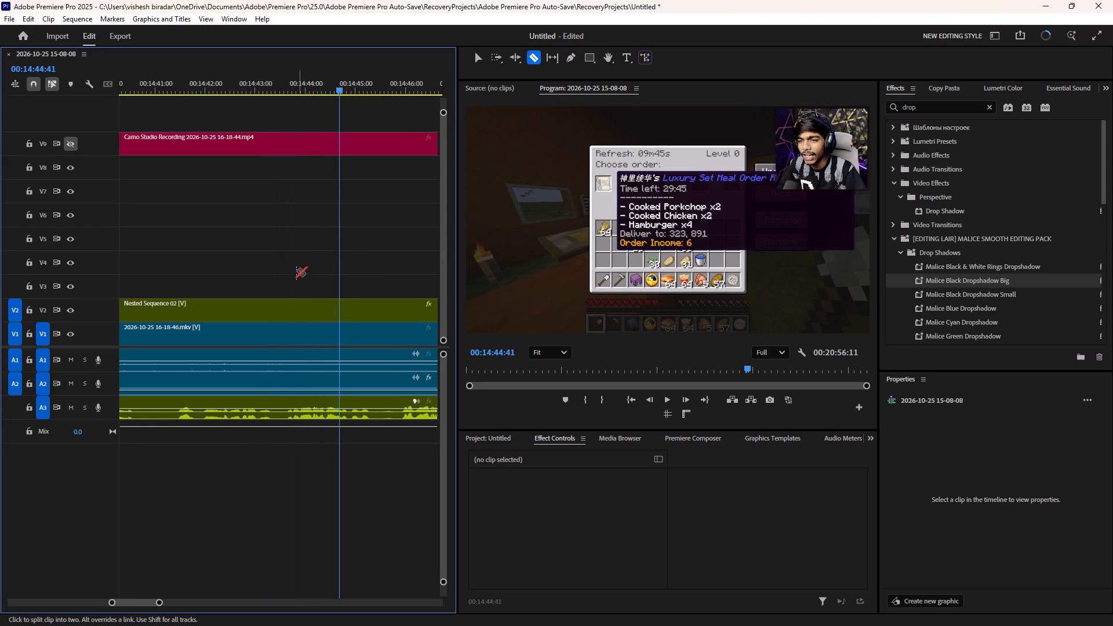
{"action": "left_click", "coordinate": [285, 282], "text": "shift"}
{"action": "left_click_drag", "start_coordinate": [310, 64], "coordinate": [260, 109]}
{"action": "left_click_drag", "start_coordinate": [292, 89], "coordinate": [243, 109]}
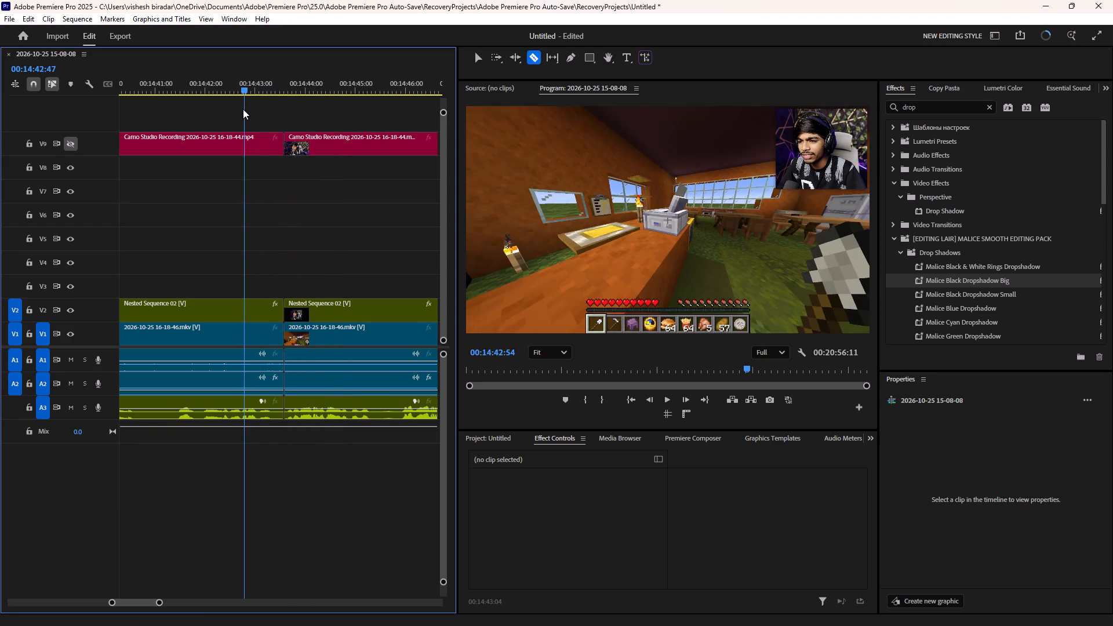
{"action": "left_click_drag", "start_coordinate": [243, 109], "coordinate": [243, 110]}
{"action": "key", "text": "x"}
{"action": "key", "text": "shift+d"}
Play across the new join, cut all tracks at 00:14:09:02 and about 00:14:09:32, and ripple delete the segment between.
{"action": "key", "text": "space"}
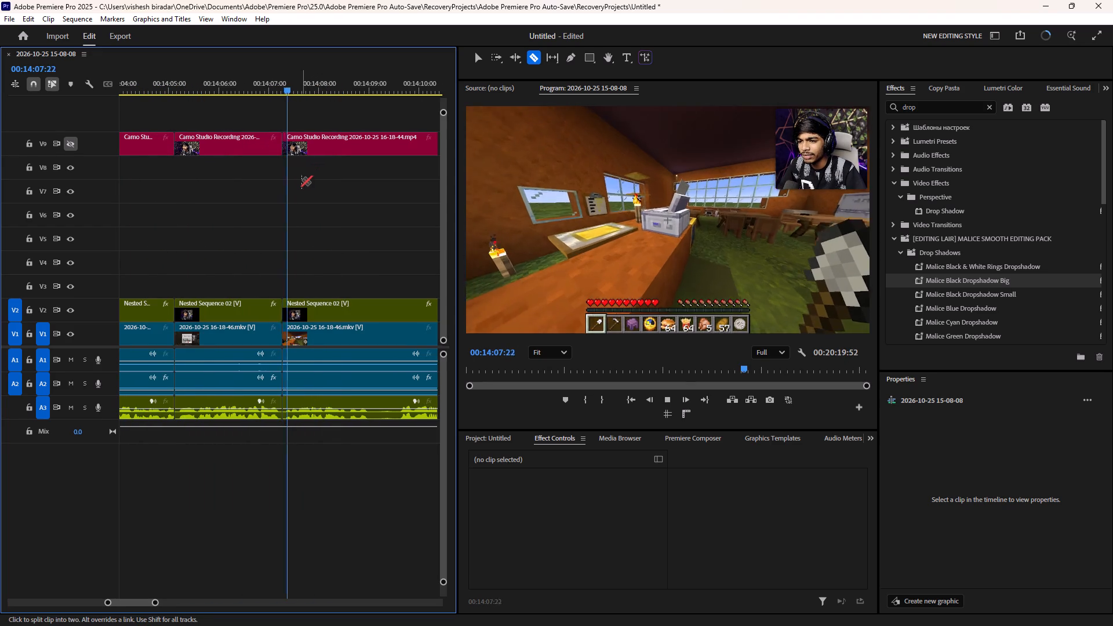
{"action": "scroll", "coordinate": [301, 180], "scroll_direction": "down", "scroll_amount": 3}
{"action": "key", "text": "space"}
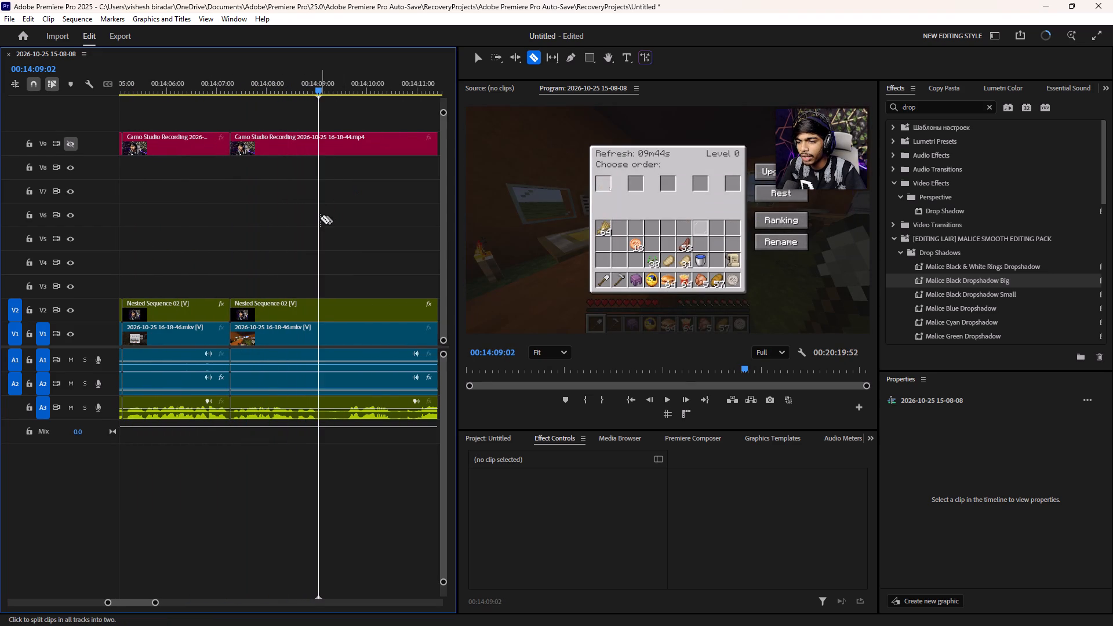
{"action": "left_click", "coordinate": [318, 223], "text": "shift"}
{"action": "left_click", "coordinate": [344, 219], "text": "shift"}
{"action": "key", "text": "x"}
{"action": "key", "text": "shift+d"}
Play on, cut all tracks at 00:14:11:07 and about 00:14:11:37, and ripple delete the segment between the cuts.
{"action": "key", "text": "space"}
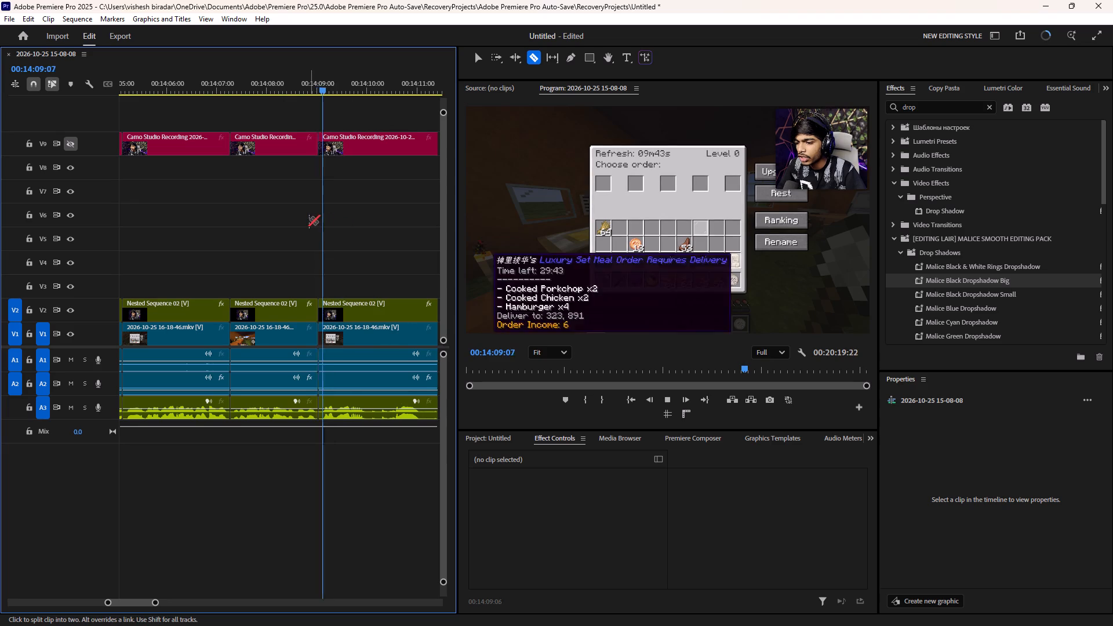
{"action": "scroll", "coordinate": [309, 219], "scroll_direction": "down", "scroll_amount": 6}
{"action": "key", "text": "space"}
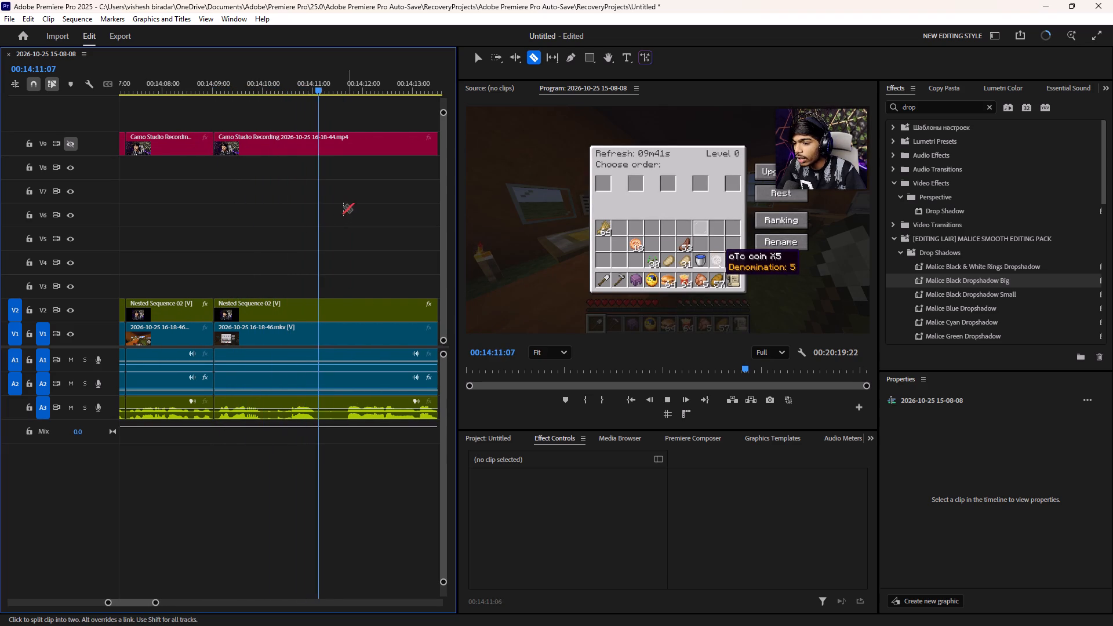
{"action": "left_click_drag", "start_coordinate": [314, 229], "coordinate": [319, 229], "text": "shift"}
{"action": "left_click", "coordinate": [344, 224], "text": "shift"}
{"action": "key", "text": "x"}
{"action": "key", "text": "shift+d"}
Play on from 00:14:11:07, cut all tracks at about 00:14:16:07 and 00:14:17:02, and ripple delete the segment between the cuts.
{"action": "key", "text": "space"}
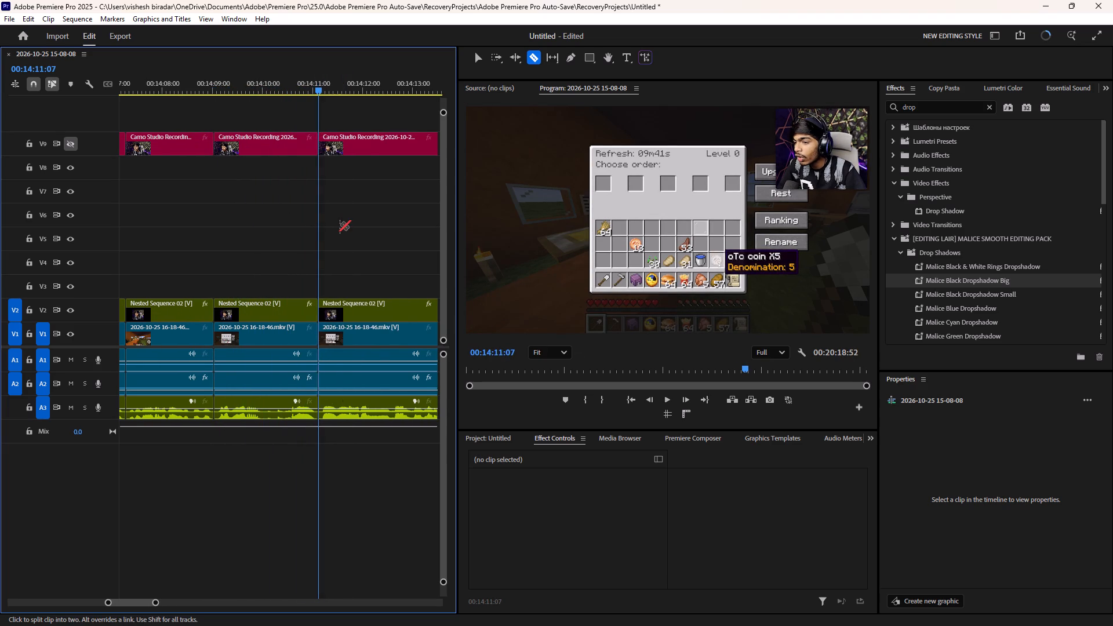
{"action": "scroll", "coordinate": [340, 224], "scroll_direction": "down", "scroll_amount": 5}
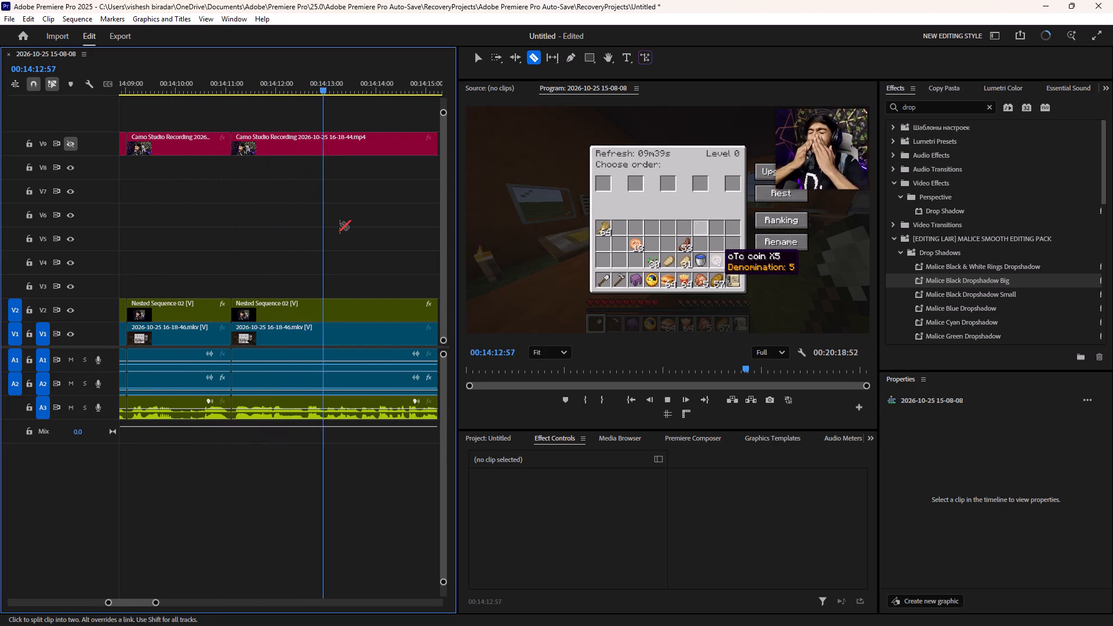
{"action": "scroll", "coordinate": [340, 224], "scroll_direction": "down", "scroll_amount": 7}
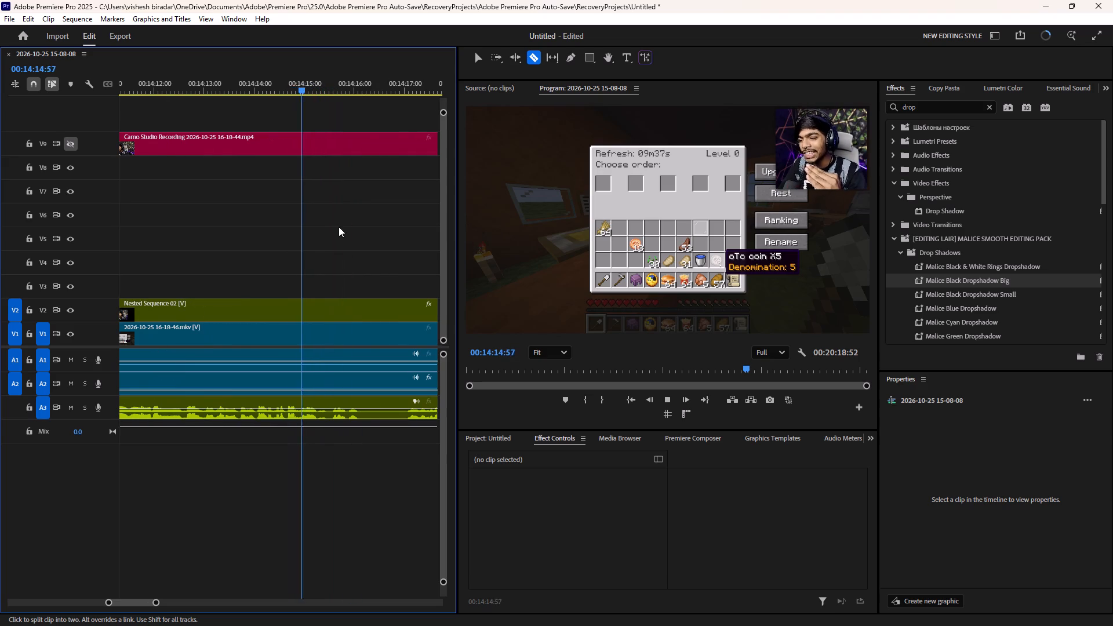
{"action": "scroll", "coordinate": [348, 235], "scroll_direction": "down", "scroll_amount": 4}
{"action": "key", "text": "space"}
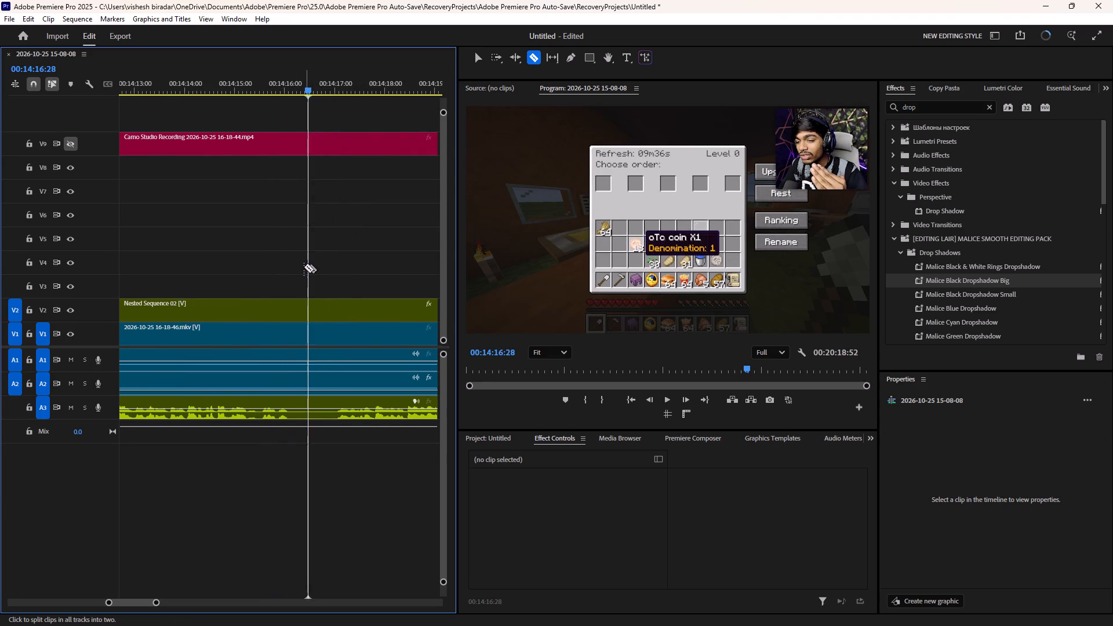
{"action": "left_click", "coordinate": [290, 276], "text": "shift"}
{"action": "left_click", "coordinate": [335, 262], "text": "shift"}
{"action": "key", "text": "x"}
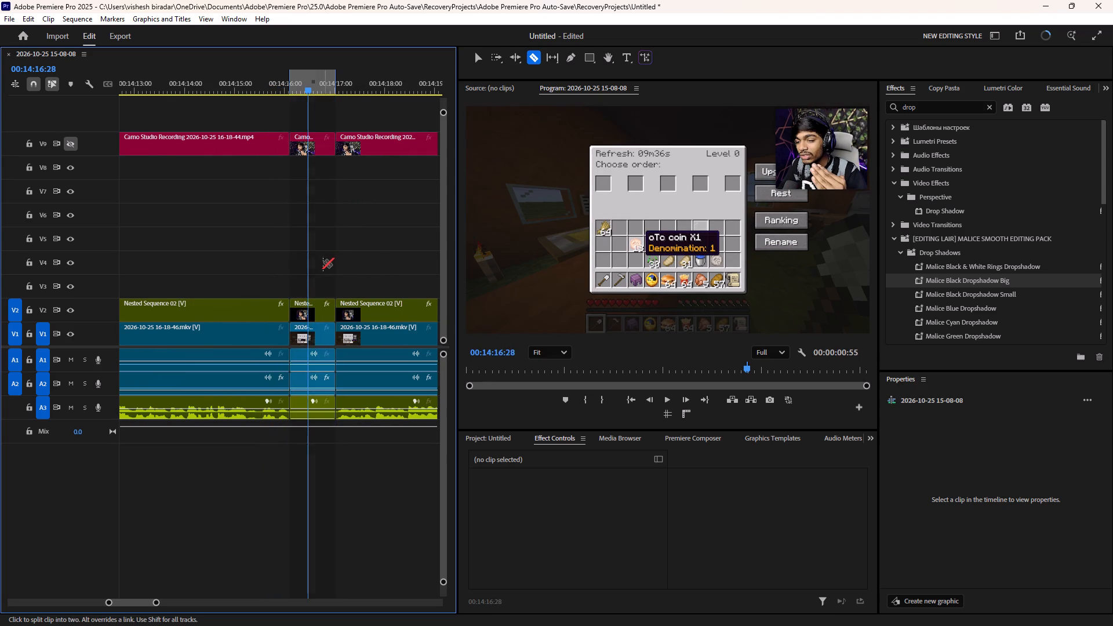
{"action": "type", "text": "d"}
Play on to about 00:14:25:45, cut all tracks there and at about 00:14:26:04, and ripple delete the short segment between.
{"action": "key", "text": "space"}
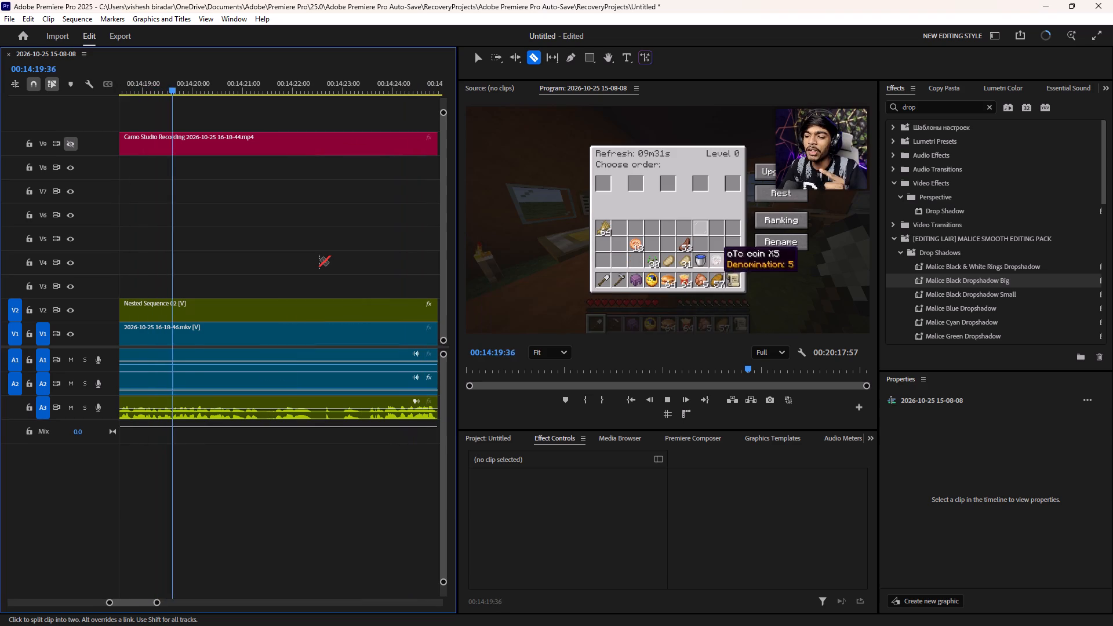
{"action": "scroll", "coordinate": [319, 262], "scroll_direction": "down", "scroll_amount": 2}
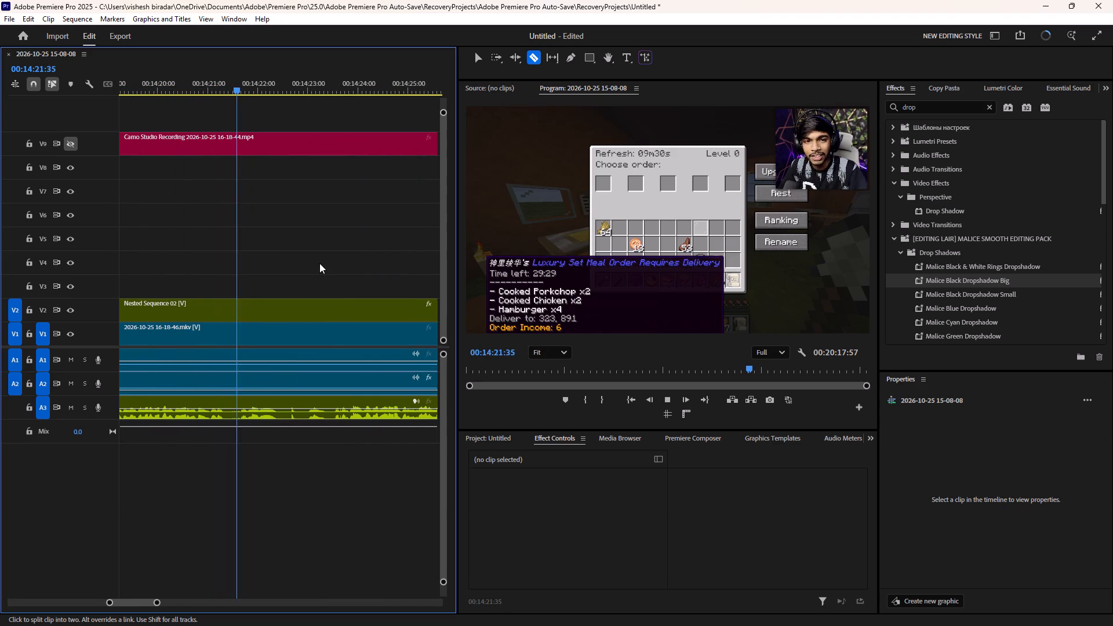
{"action": "scroll", "coordinate": [332, 266], "scroll_direction": "down", "scroll_amount": 5}
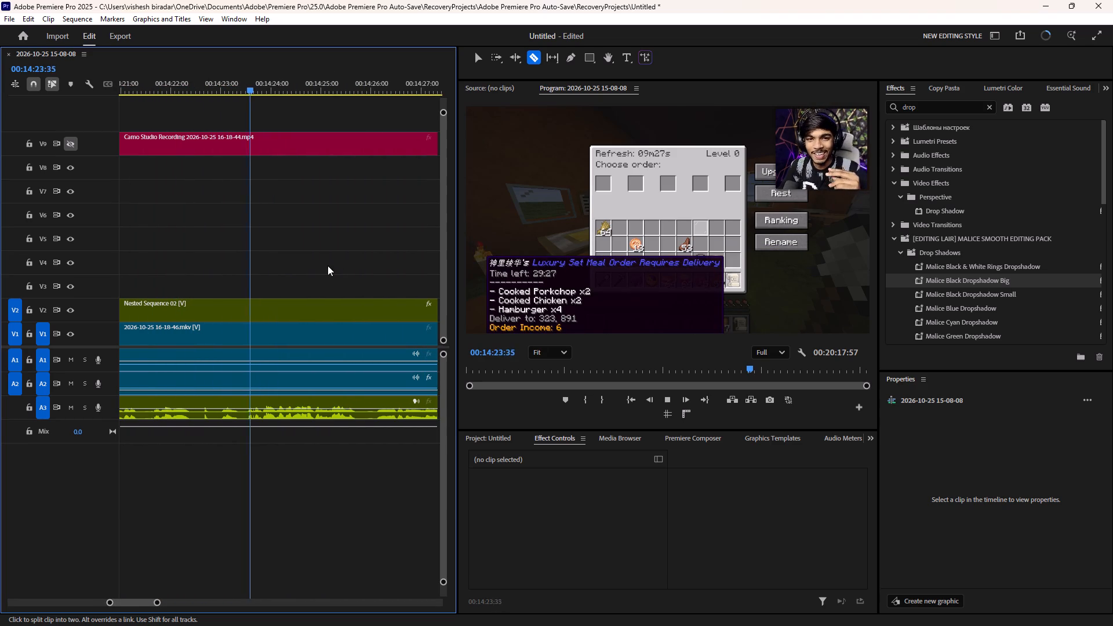
{"action": "scroll", "coordinate": [330, 261], "scroll_direction": "down", "scroll_amount": 3}
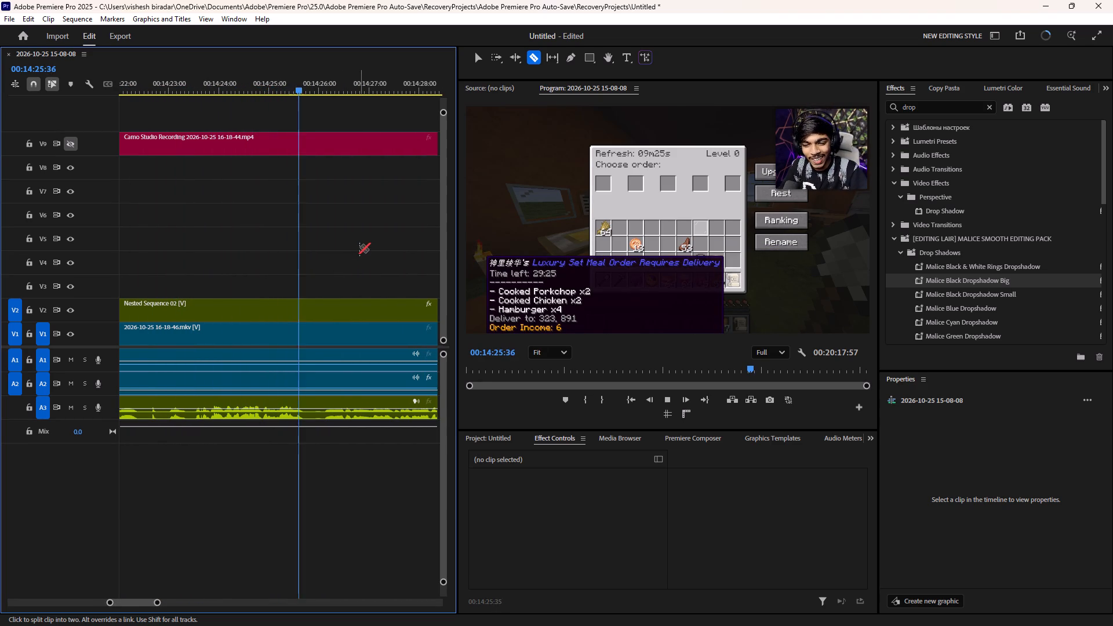
{"action": "key", "text": "space"}
{"action": "left_click", "coordinate": [304, 265], "text": "shift"}
{"action": "left_click", "coordinate": [323, 261], "text": "shift"}
{"action": "type", "text": "Xd"}
Play across the new join, cut all tracks at about 00:14:30:43 and 00:14:31:31, and ripple delete the silent segment between.
{"action": "key", "text": "space"}
{"action": "scroll", "coordinate": [308, 261], "scroll_direction": "down", "scroll_amount": 11}
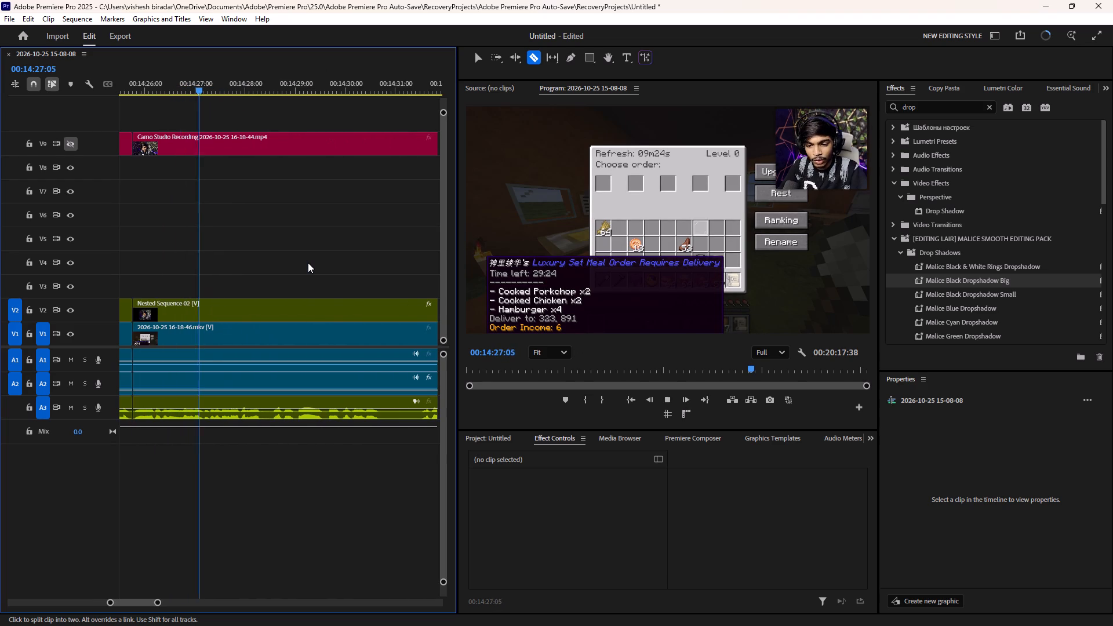
{"action": "scroll", "coordinate": [308, 263], "scroll_direction": "down", "scroll_amount": 2}
{"action": "left_click", "coordinate": [329, 291], "text": "shift"}
{"action": "left_click", "coordinate": [369, 283], "text": "shift"}
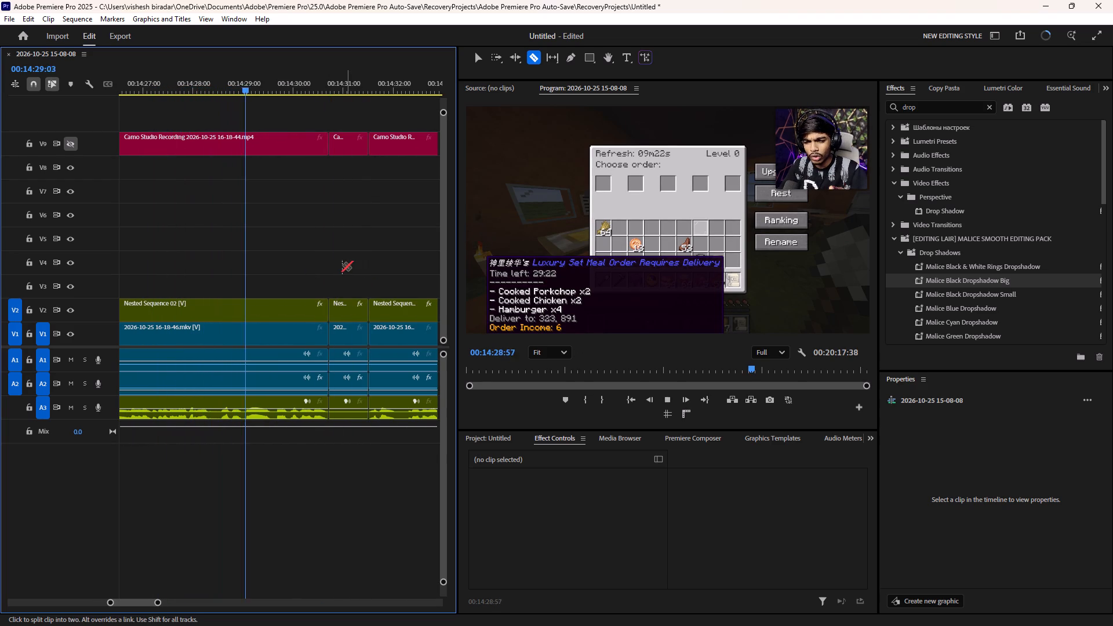
{"action": "key", "text": "space"}
{"action": "key", "text": "x"}
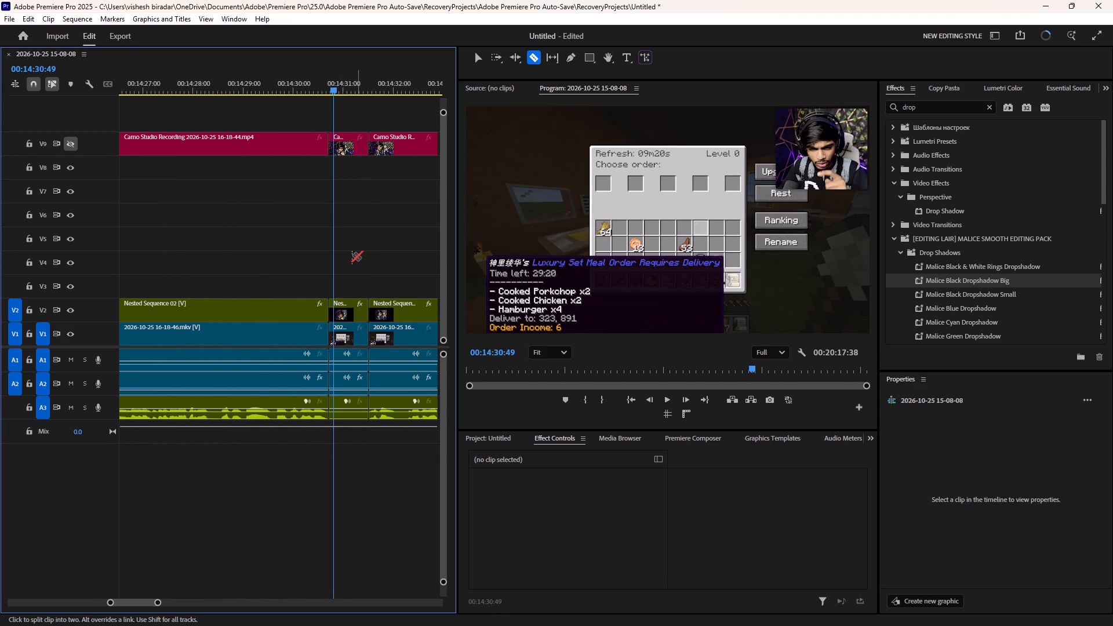
{"action": "type", "text": "d"}
Play on, cut all tracks at 00:14:32:12 and about 00:14:33:23, and ripple delete the silent segment between the cuts.
{"action": "key", "text": "space"}
{"action": "scroll", "coordinate": [342, 258], "scroll_direction": "down", "scroll_amount": 8}
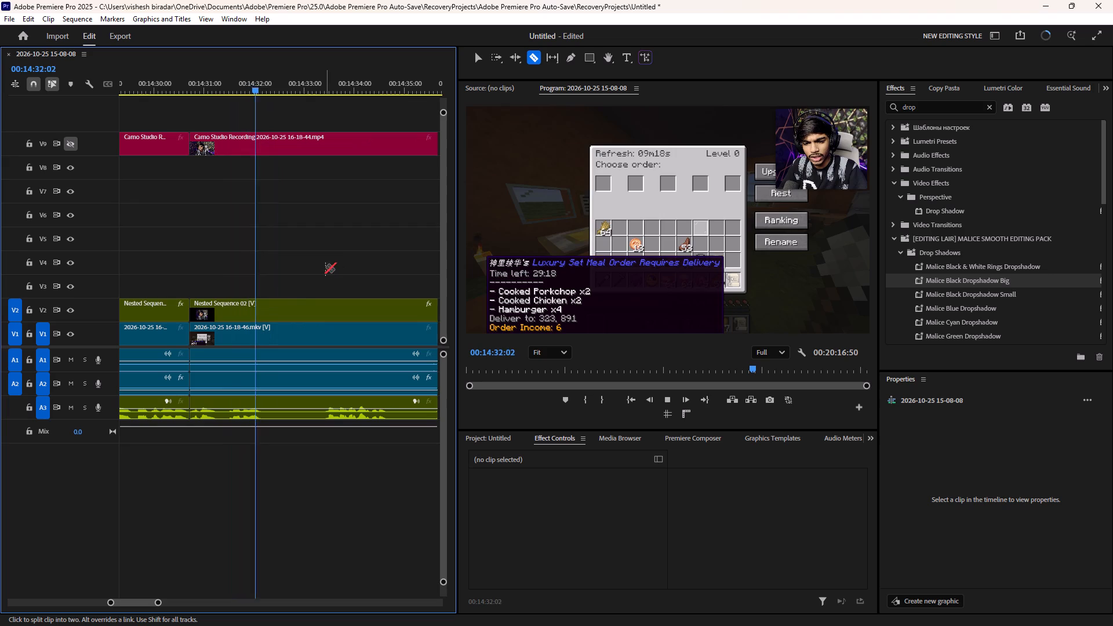
{"action": "key", "text": "space"}
{"action": "left_click", "coordinate": [267, 287], "text": "shift"}
{"action": "left_click", "coordinate": [323, 282], "text": "shift"}
{"action": "key", "text": "x"}
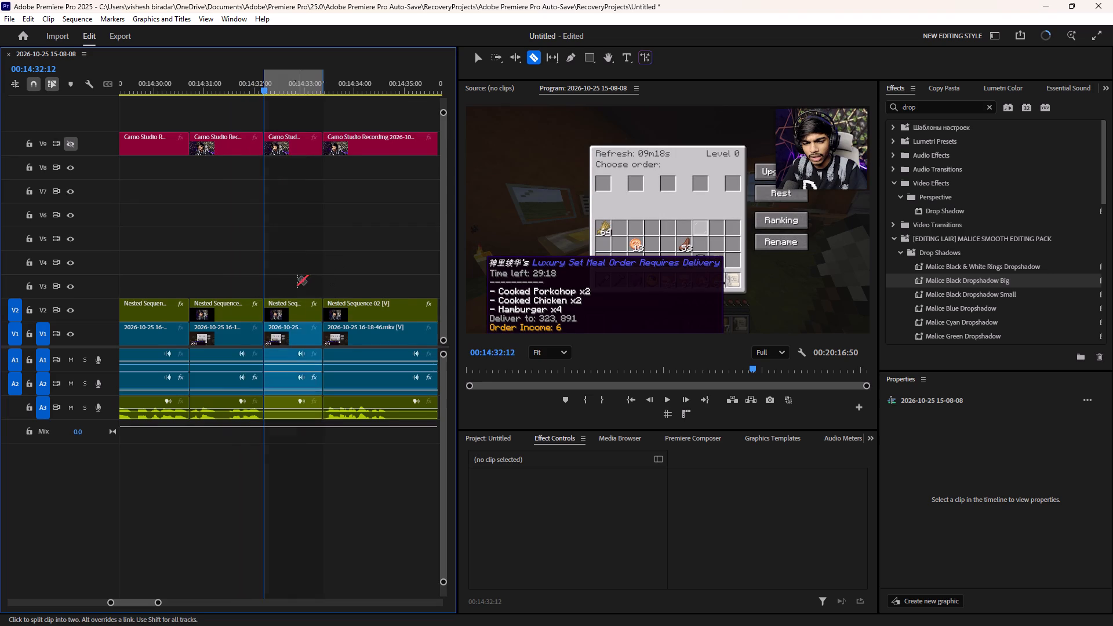
{"action": "type", "text": "d"}
Play across the join, cut all tracks at 00:14:33:31 and about 00:14:34:43, and ripple delete the silent segment between.
{"action": "key", "text": "space"}
{"action": "scroll", "coordinate": [297, 279], "scroll_direction": "down", "scroll_amount": 4}
{"action": "key", "text": "space"}
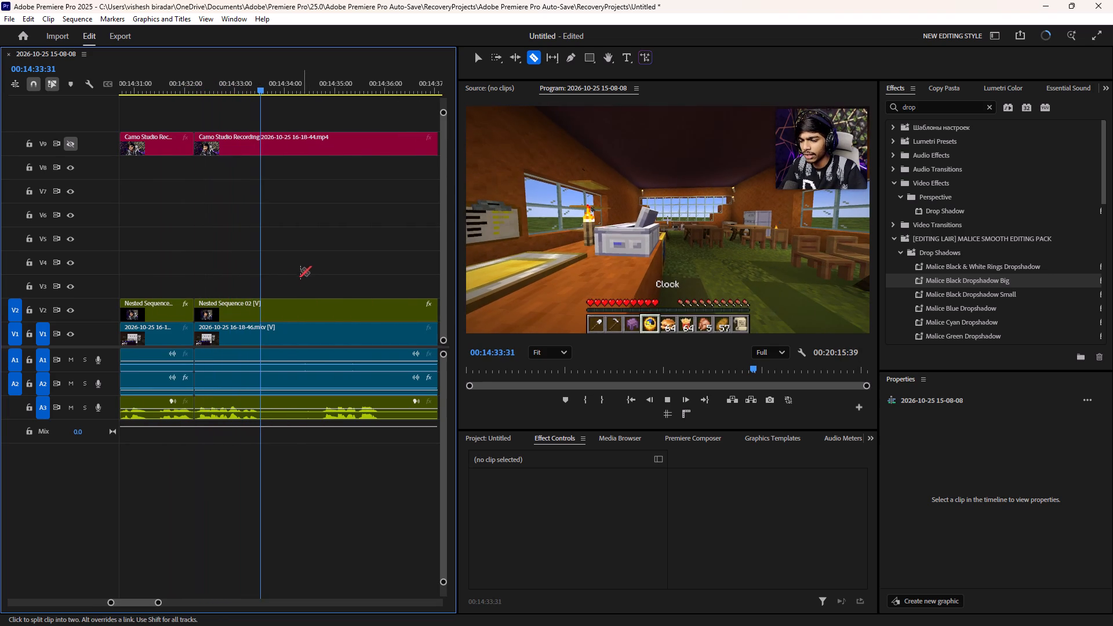
{"action": "left_click", "coordinate": [261, 283], "text": "shift"}
{"action": "left_click", "coordinate": [321, 271], "text": "shift"}
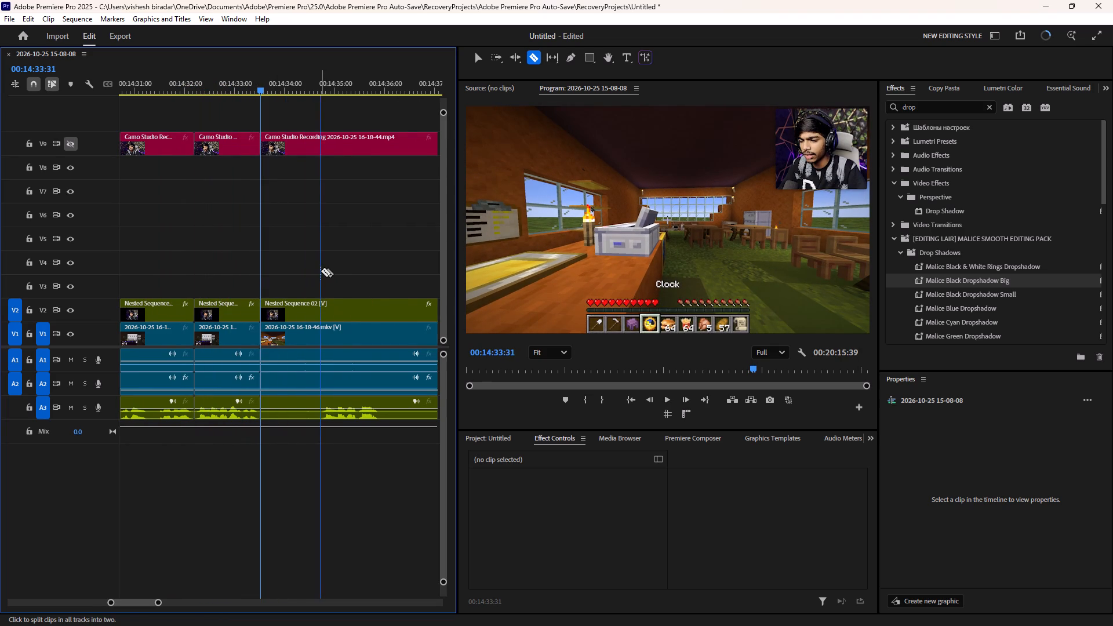
{"action": "key", "text": "x"}
{"action": "key", "text": "shift+d"}
Play on, cut all tracks at about 00:14:34:36 and 00:14:36:42, redoing the second cut slightly further on, and ripple delete the segment between.
{"action": "key", "text": "space"}
{"action": "scroll", "coordinate": [306, 268], "scroll_direction": "down", "scroll_amount": 3}
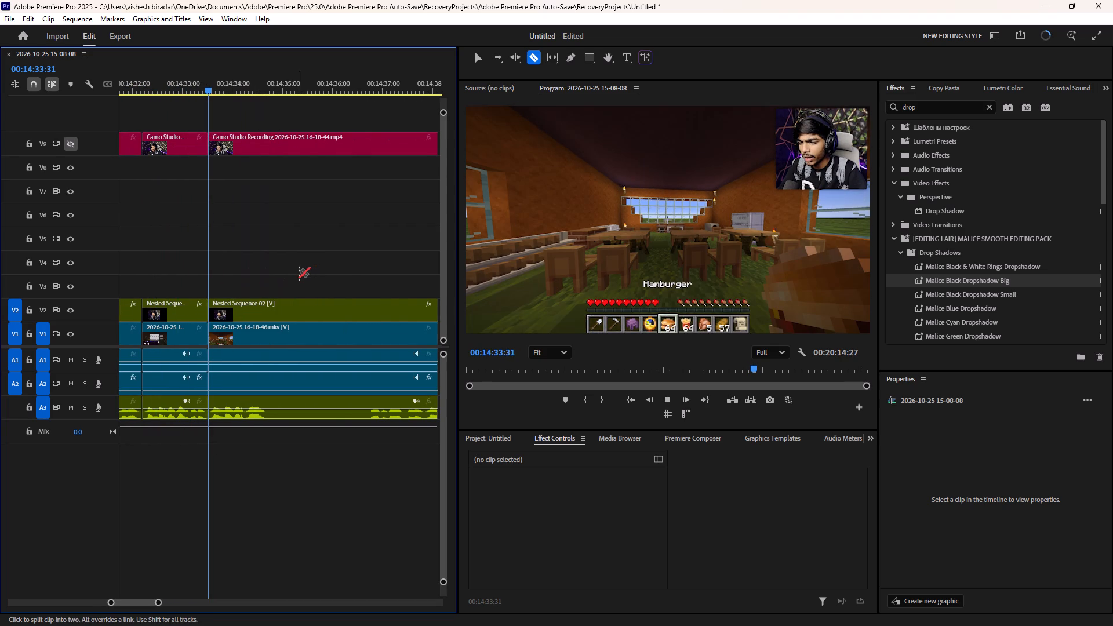
{"action": "key", "text": "space"}
{"action": "key", "text": "space"}
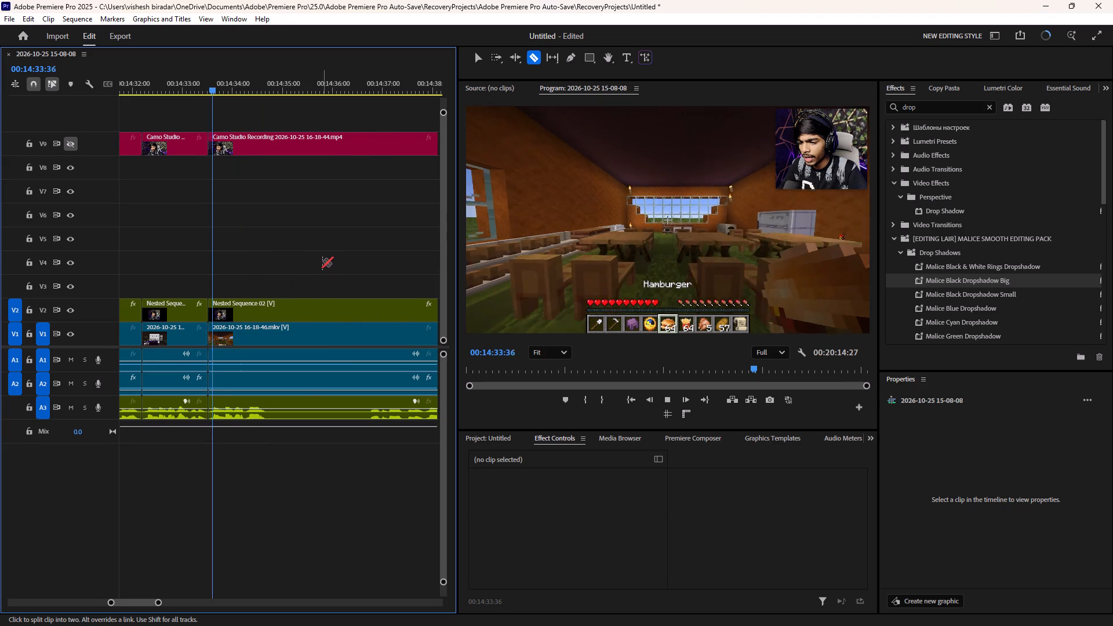
{"action": "key", "text": "space"}
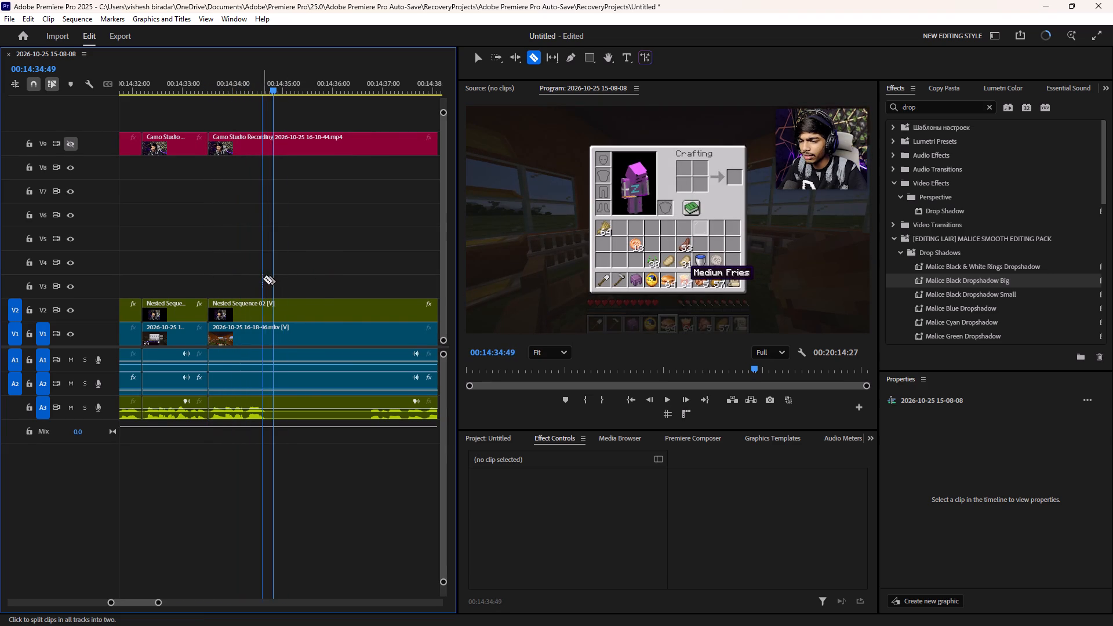
{"action": "left_click", "coordinate": [262, 278], "text": "shift"}
{"action": "left_click", "coordinate": [363, 261], "text": "shift"}
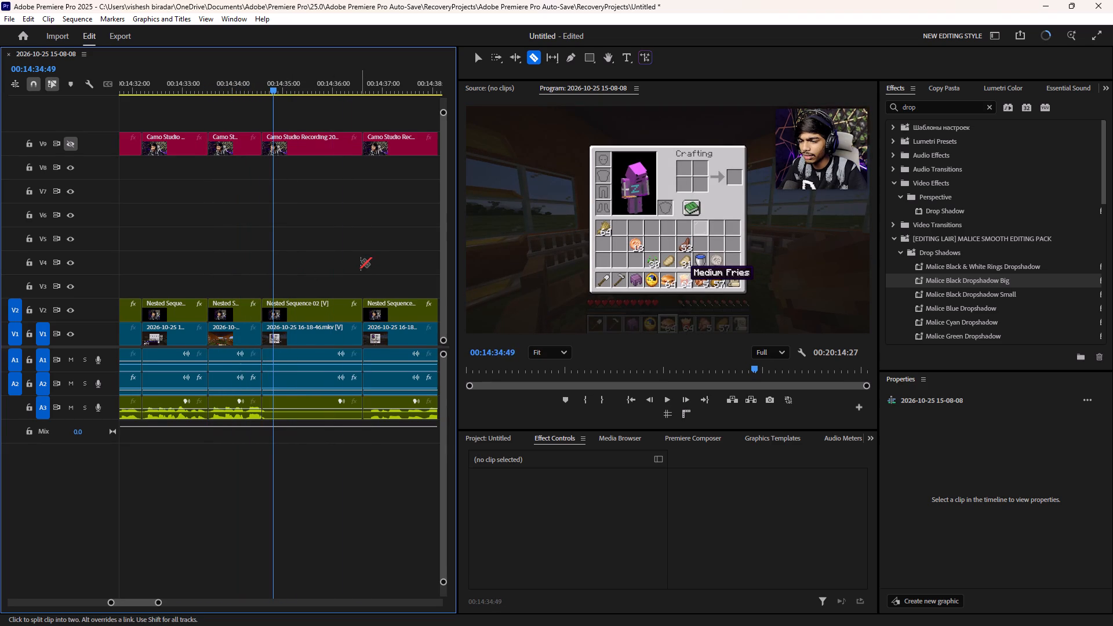
{"action": "key", "text": "ctrl+z"}
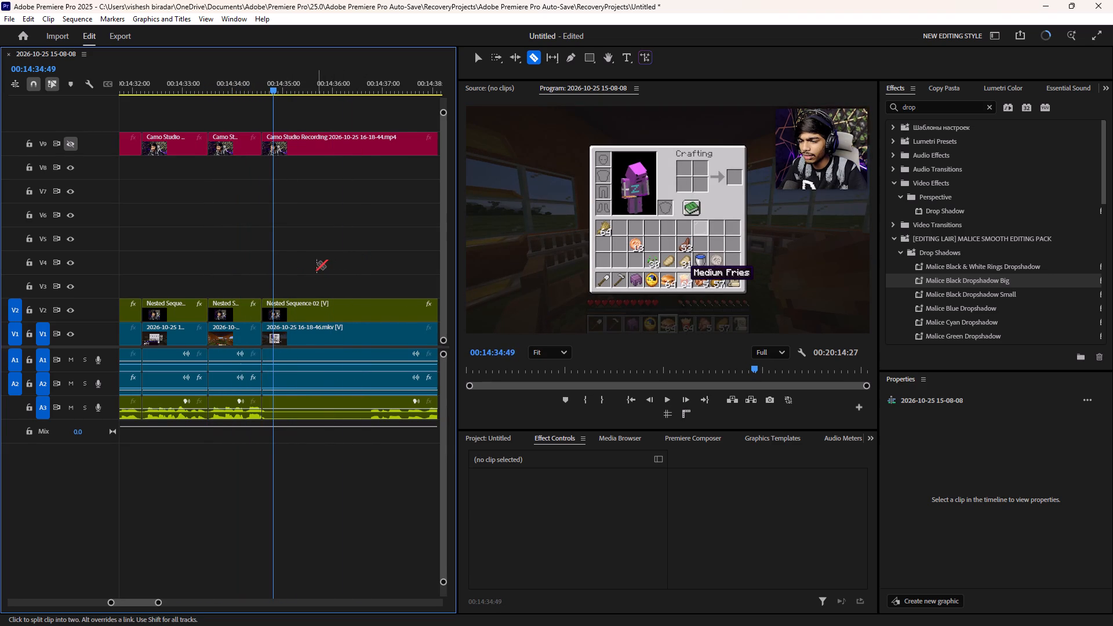
{"action": "left_click", "coordinate": [368, 255], "text": "shift"}
{"action": "key", "text": "x"}
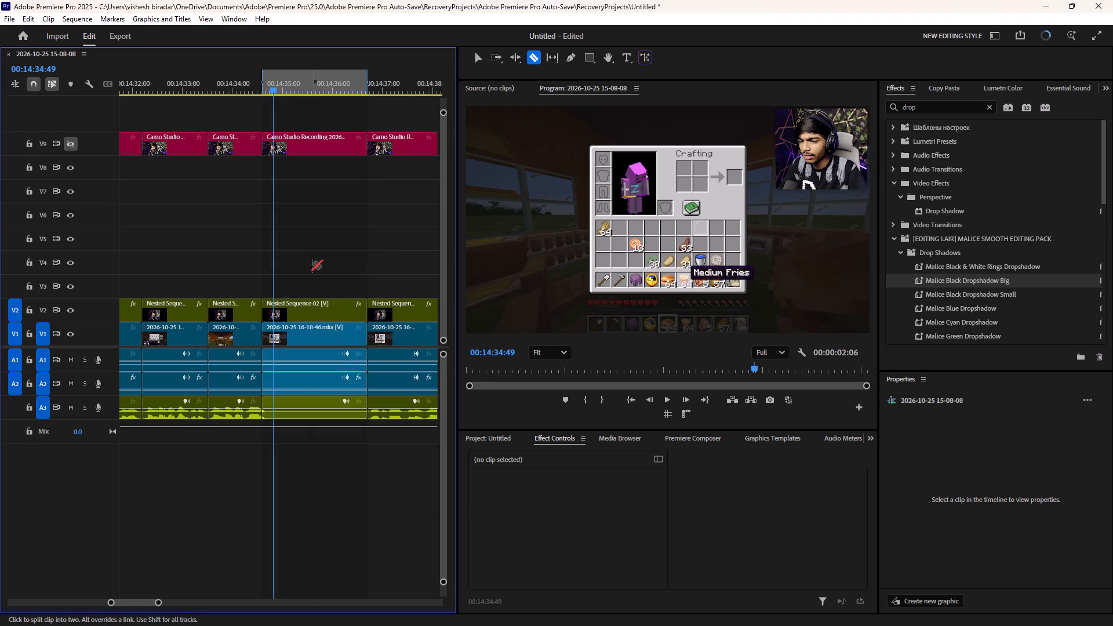
{"action": "key", "text": "shift+d"}
Play on, cut all tracks at 00:14:36:09 and about 00:14:37:53, and ripple delete the silent segment between the cuts.
{"action": "key", "text": "space"}
{"action": "scroll", "coordinate": [312, 267], "scroll_direction": "down", "scroll_amount": 4}
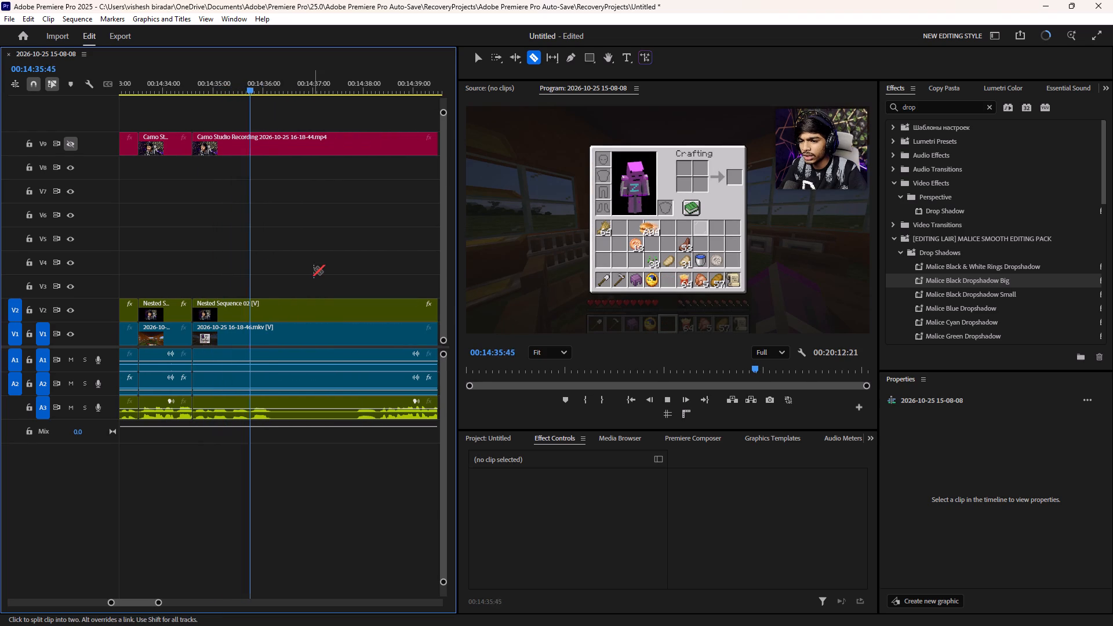
{"action": "key", "text": "space"}
{"action": "left_click", "coordinate": [274, 271], "text": "shift"}
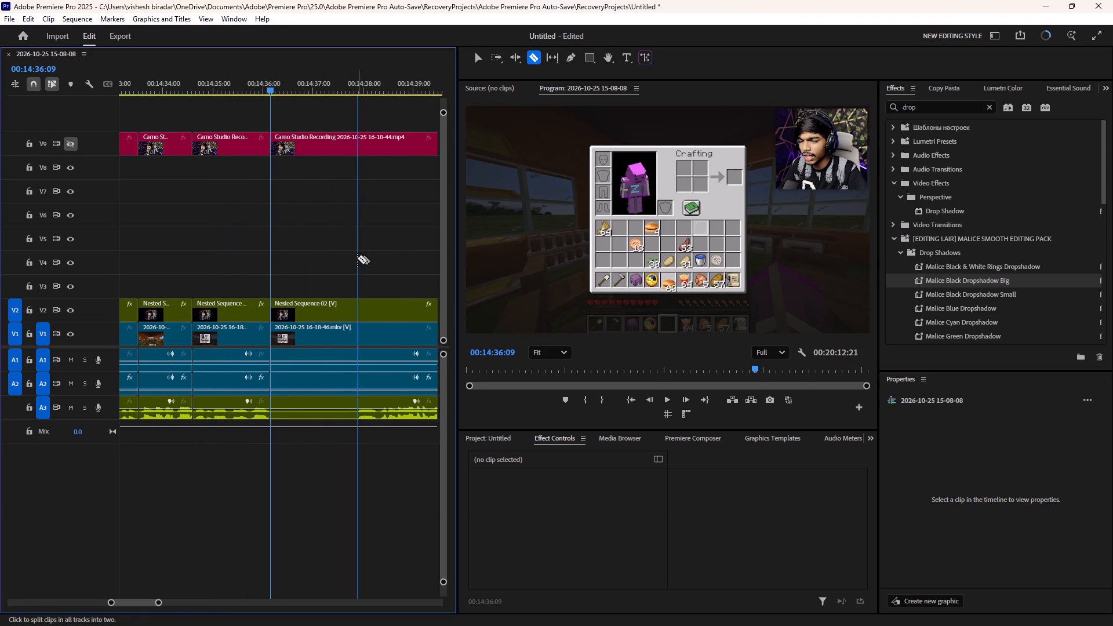
{"action": "left_click", "coordinate": [357, 258], "text": "shift"}
{"action": "key", "text": "x"}
{"action": "key", "text": "shift+d"}
Play the footage after the join at 00:14:36:09 up to 00:14:38:40, listening for the next unwanted section.
{"action": "key", "text": "space"}
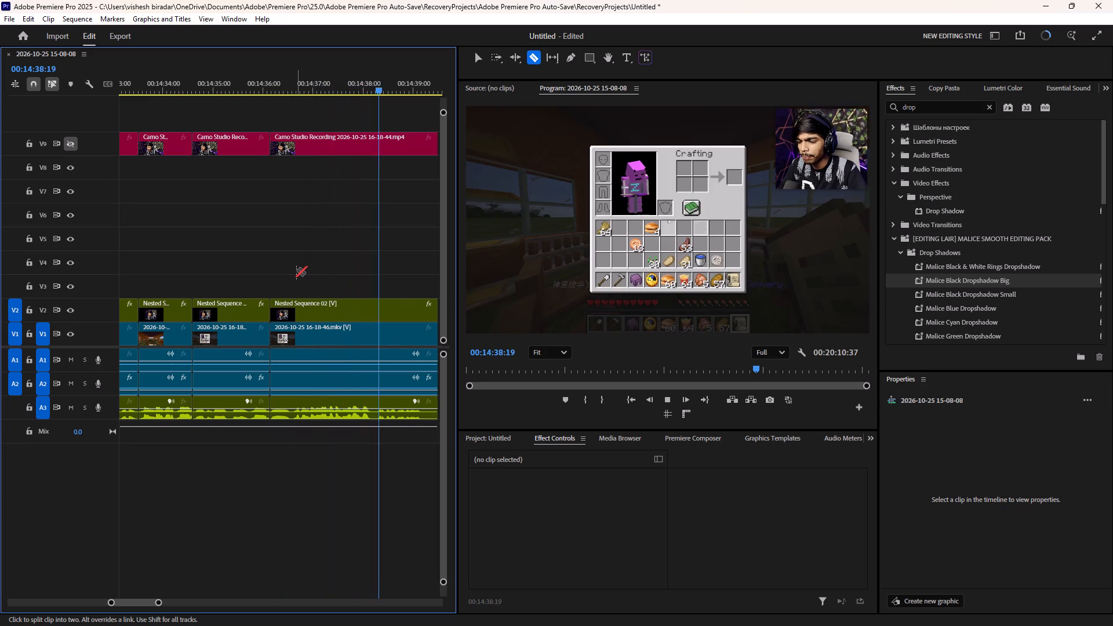
{"action": "key", "text": "space"}
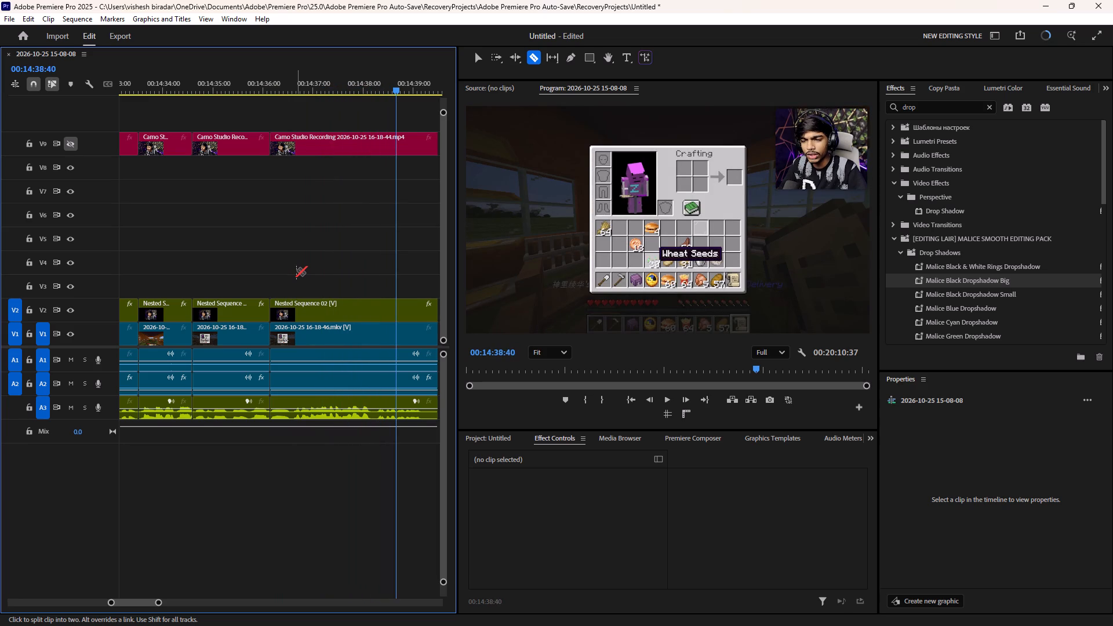
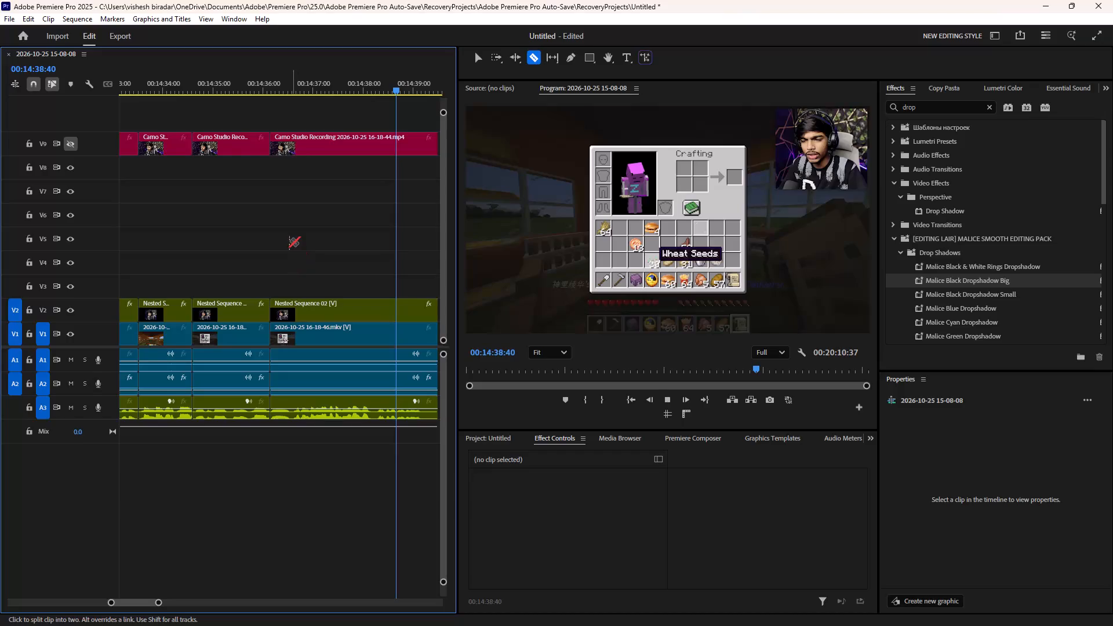
Cut all tracks at 00:14:39:16 and about 00:14:39:51, and ripple delete the silent segment between the cuts.
{"action": "scroll", "coordinate": [289, 235], "scroll_direction": "down", "scroll_amount": 5}
{"action": "key", "text": "space"}
{"action": "left_click", "coordinate": [335, 271], "text": "shift"}
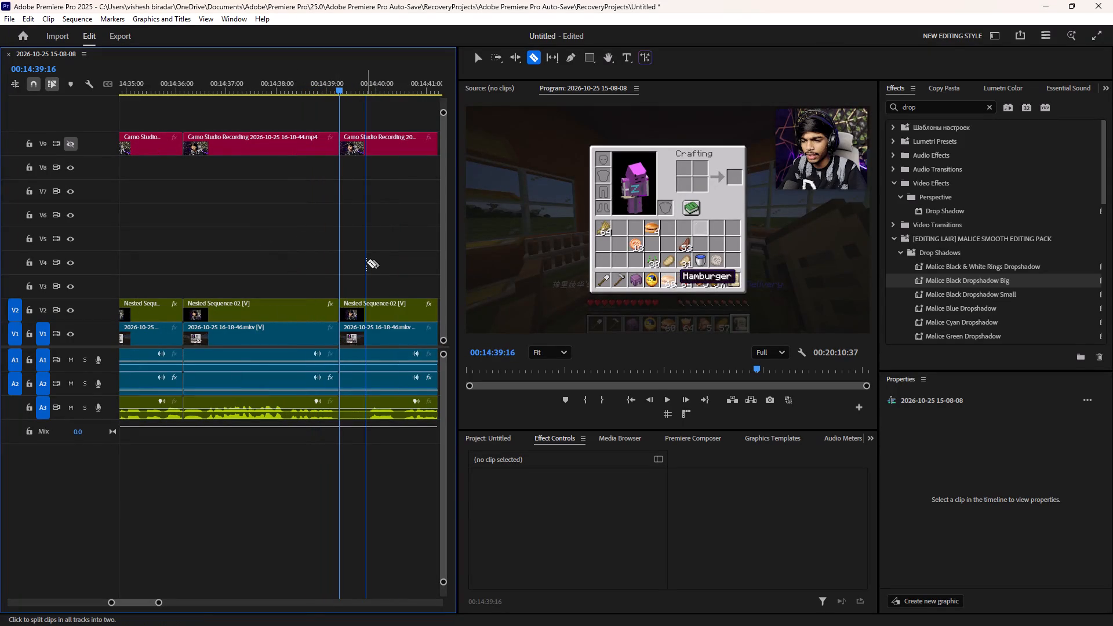
{"action": "left_click", "coordinate": [369, 261], "text": "shift"}
{"action": "key", "text": "x"}
{"action": "key", "text": "shift+d"}
Play on, cut all tracks at about 00:14:44:57 and 00:14:45:22, and ripple delete the short segment between.
{"action": "key", "text": "space"}
{"action": "scroll", "coordinate": [355, 256], "scroll_direction": "down", "scroll_amount": 3}
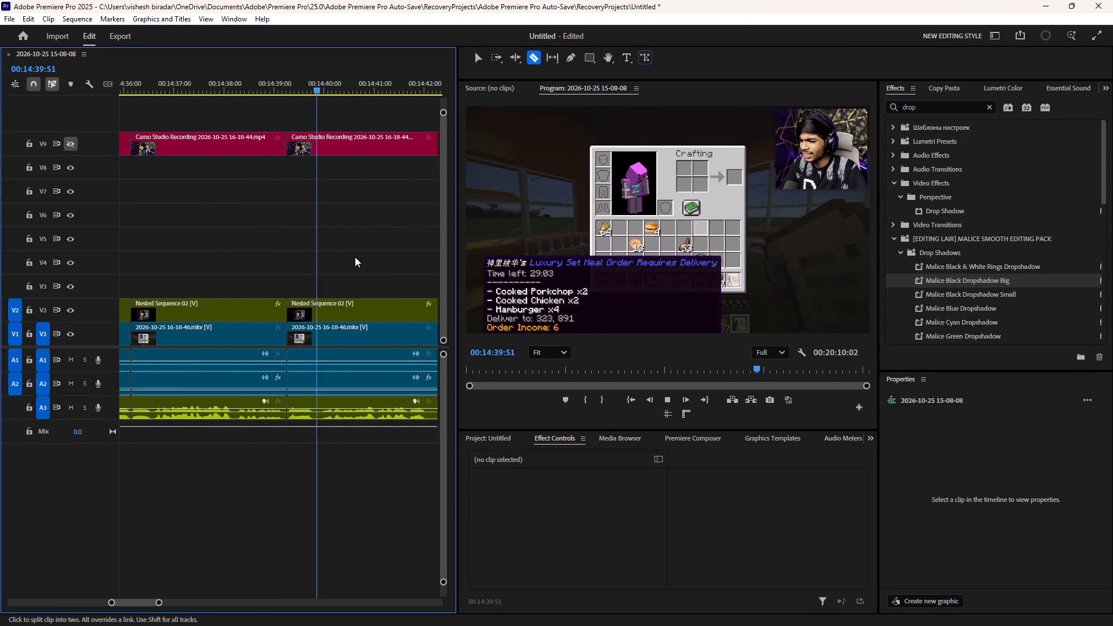
{"action": "scroll", "coordinate": [355, 257], "scroll_direction": "down", "scroll_amount": 6}
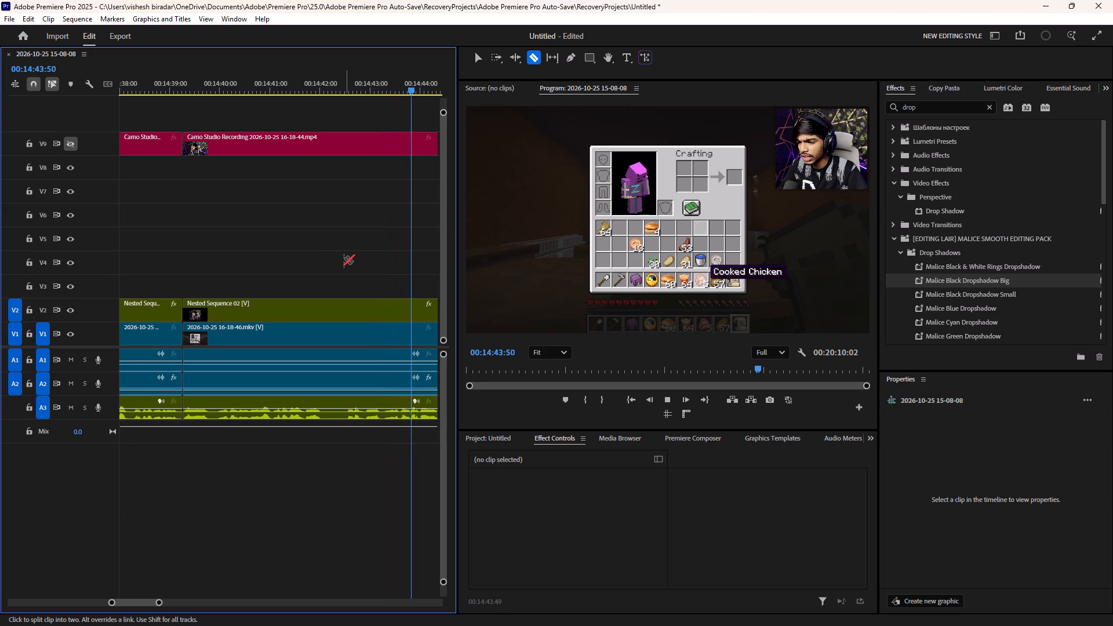
{"action": "scroll", "coordinate": [334, 267], "scroll_direction": "down", "scroll_amount": 9}
{"action": "key", "text": "space"}
{"action": "left_click", "coordinate": [311, 283], "text": "shift"}
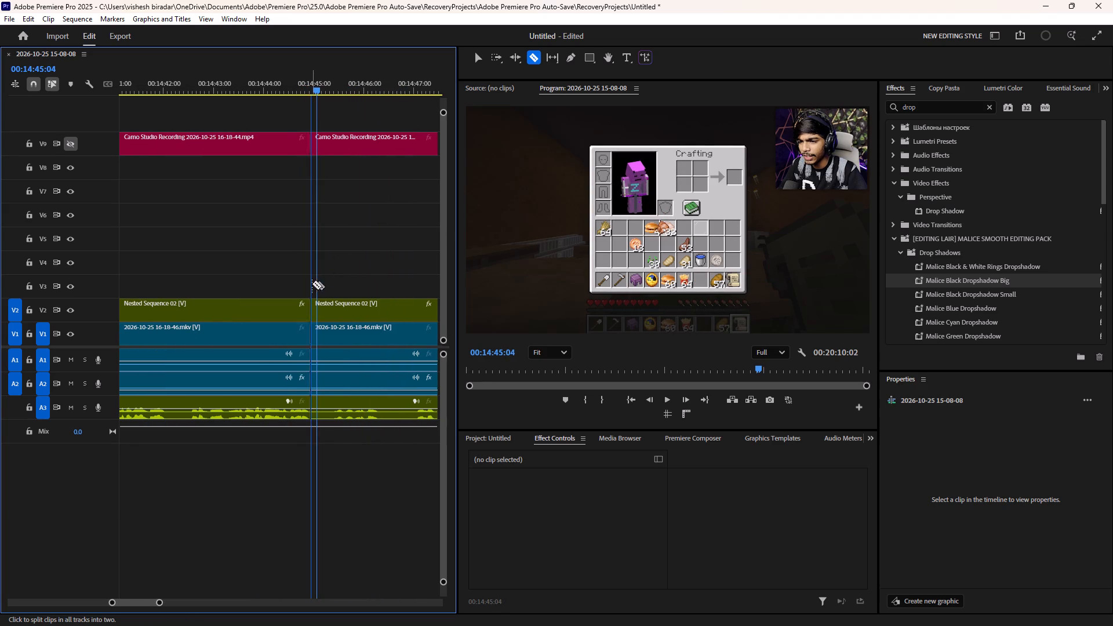
{"action": "left_click", "coordinate": [332, 271], "text": "shift"}
{"action": "key", "text": "x"}
{"action": "key", "text": "shift+d"}
Play across the join, cut all tracks at about 00:14:45:56 and 00:14:46:37, and ripple delete the segment between.
{"action": "key", "text": "space"}
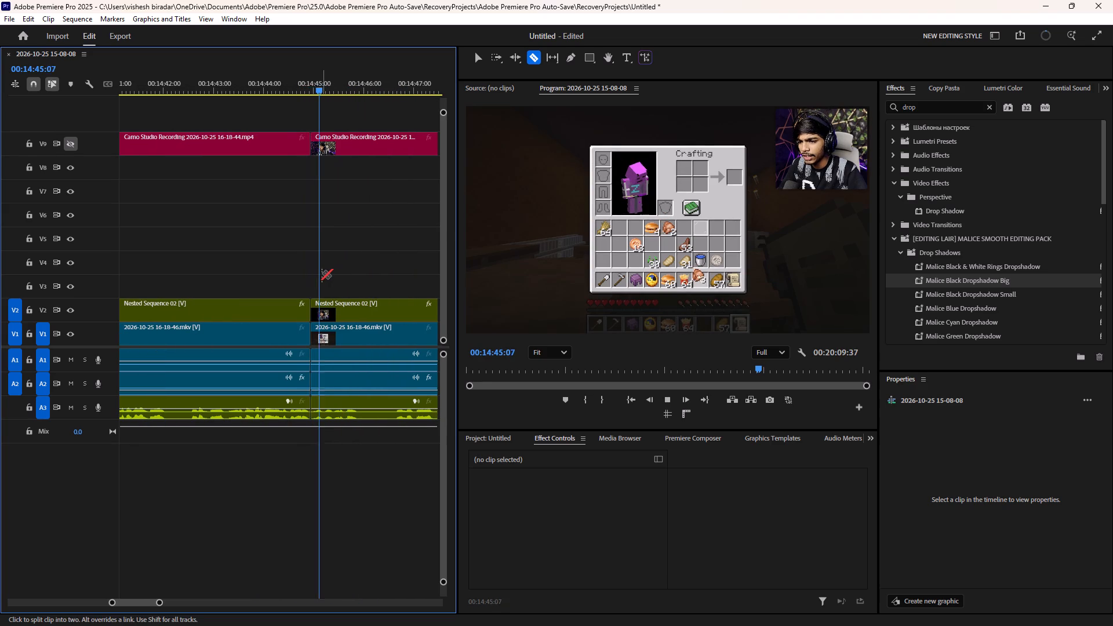
{"action": "key", "text": "space"}
{"action": "left_click", "coordinate": [359, 286], "text": "shift"}
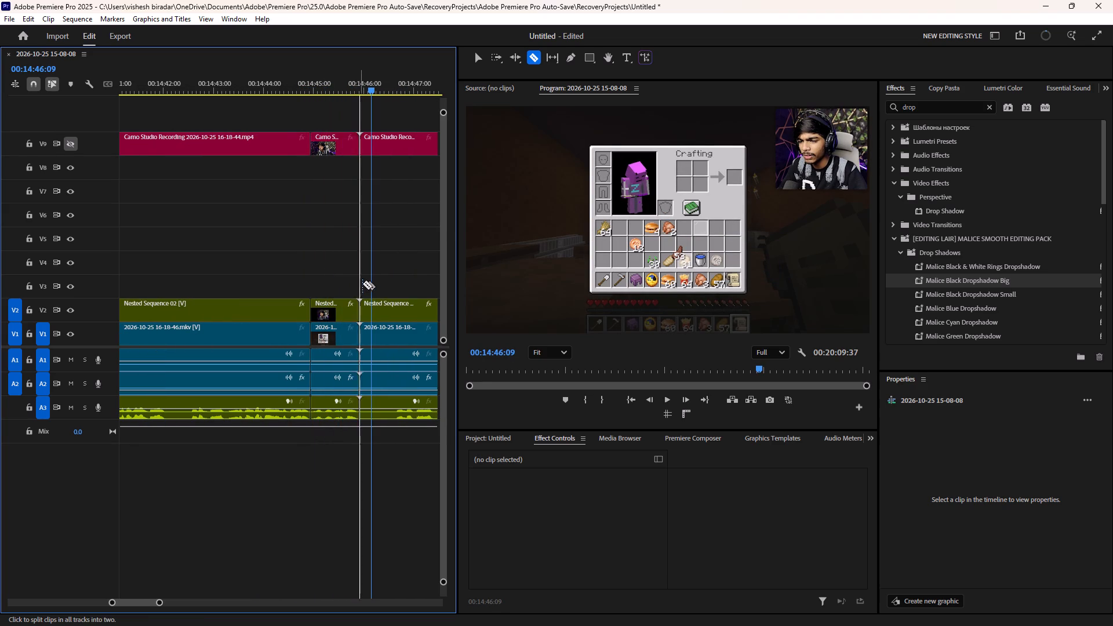
{"action": "left_click", "coordinate": [394, 269], "text": "shift"}
{"action": "key", "text": "x"}
{"action": "key", "text": "shift+d"}
Play on, cut all tracks at about 00:14:46:48 and 00:14:47:11, check the cut, and ripple delete the segment between.
{"action": "key", "text": "space"}
{"action": "scroll", "coordinate": [383, 268], "scroll_direction": "down", "scroll_amount": 5}
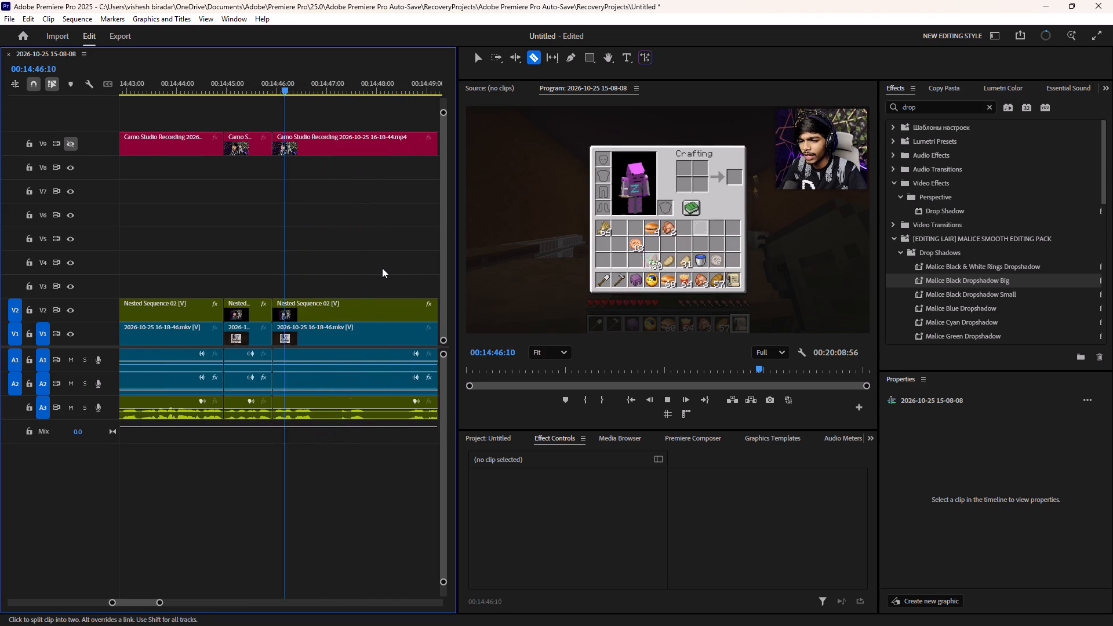
{"action": "key", "text": "space"}
{"action": "left_click", "coordinate": [317, 280], "text": "shift"}
{"action": "left_click", "coordinate": [336, 270], "text": "shift"}
{"action": "key", "text": "space"}
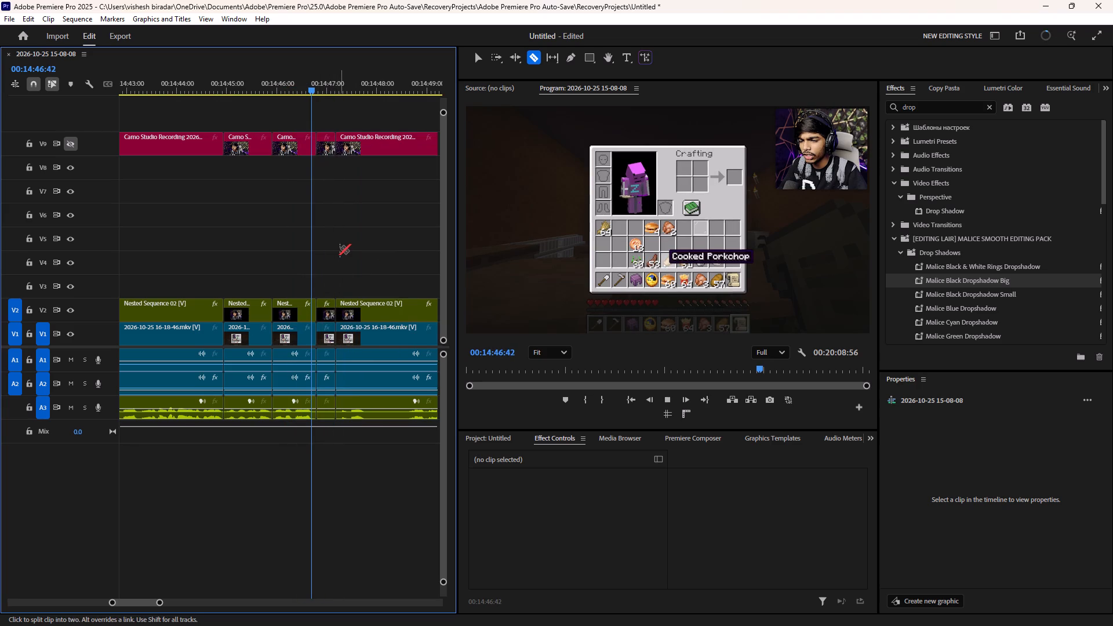
{"action": "key", "text": "space"}
{"action": "key", "text": "x"}
{"action": "type", "text": "d"}
Play on, cut all tracks at 00:14:47:24 and about 00:14:48:13, and ripple delete the silent segment between the cuts.
{"action": "key", "text": "space"}
{"action": "scroll", "coordinate": [330, 248], "scroll_direction": "down", "scroll_amount": 2}
{"action": "key", "text": "space"}
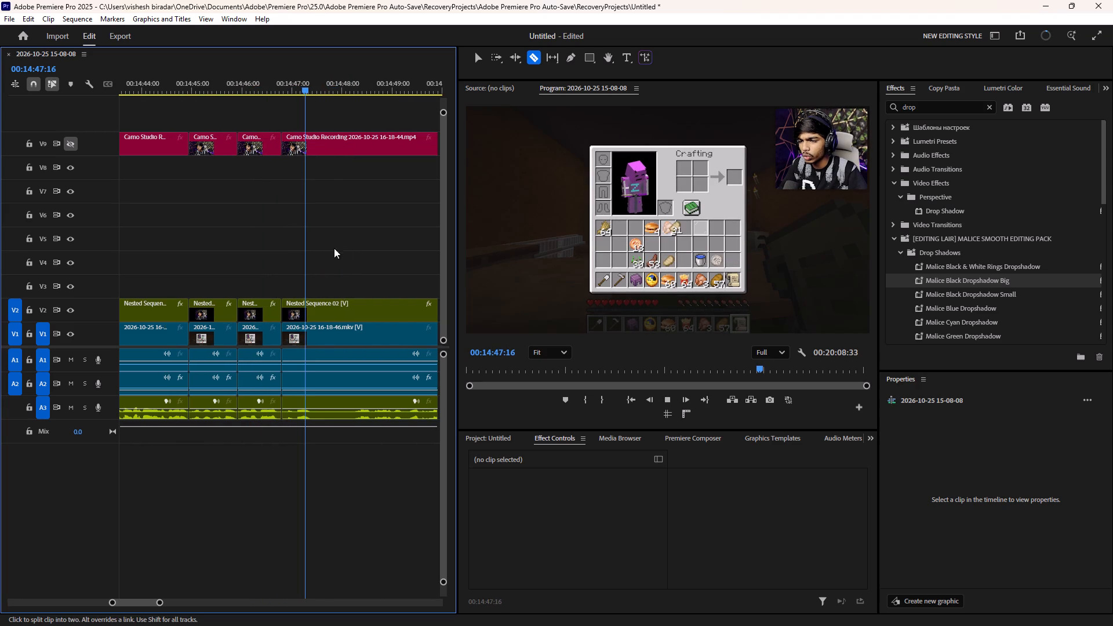
{"action": "key", "text": "space"}
{"action": "key", "text": "space"}
{"action": "left_click_drag", "start_coordinate": [315, 268], "coordinate": [320, 268], "text": "shift"}
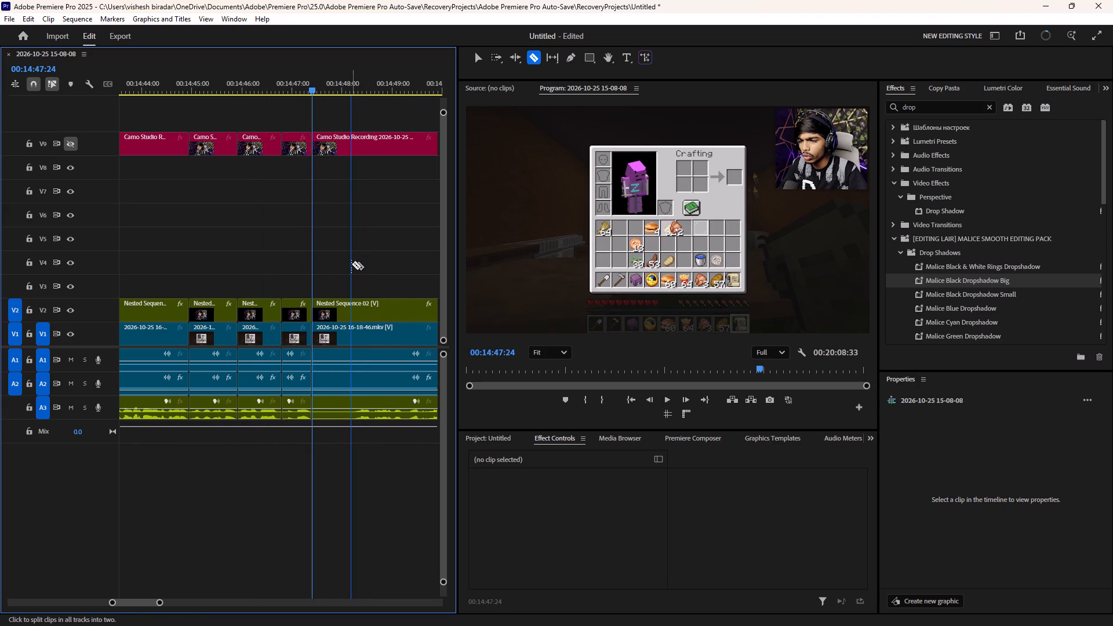
{"action": "left_click", "coordinate": [352, 264], "text": "shift"}
{"action": "key", "text": "x"}
{"action": "key", "text": "shift+d"}
Play on, cut all tracks at 00:14:50:46 and about 00:14:51:56, and ripple delete the segment between.
{"action": "key", "text": "space"}
{"action": "scroll", "coordinate": [341, 253], "scroll_direction": "down", "scroll_amount": 4}
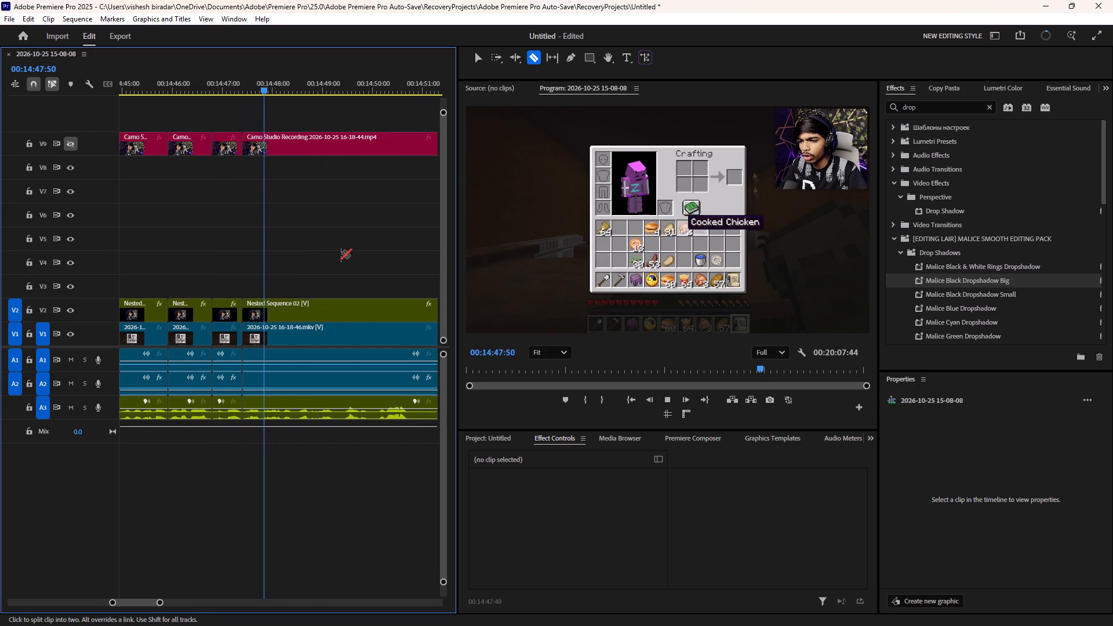
{"action": "scroll", "coordinate": [341, 253], "scroll_direction": "down", "scroll_amount": 2}
{"action": "left_click", "coordinate": [376, 272], "text": "shift"}
{"action": "scroll", "coordinate": [374, 272], "scroll_direction": "down", "scroll_amount": 8}
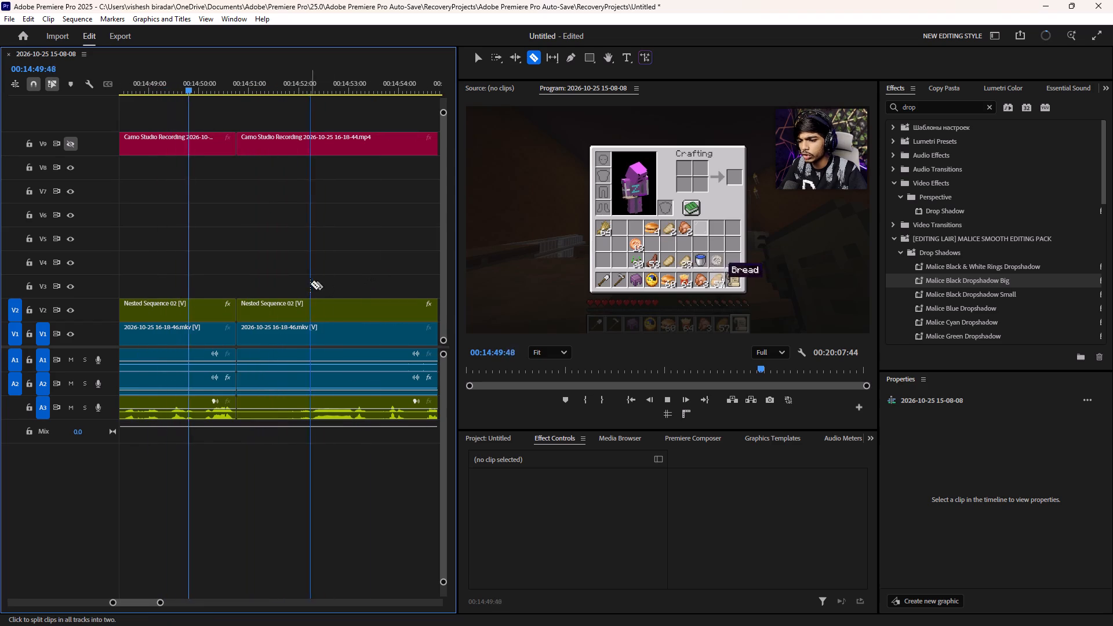
{"action": "left_click", "coordinate": [295, 286], "text": "shift"}
{"action": "key", "text": "space"}
{"action": "type", "text": "Xd"}
Play on, cut all tracks at 00:14:54:56 and about 00:15:00:31, and ripple delete the countertop packing section between.
{"action": "key", "text": "space"}
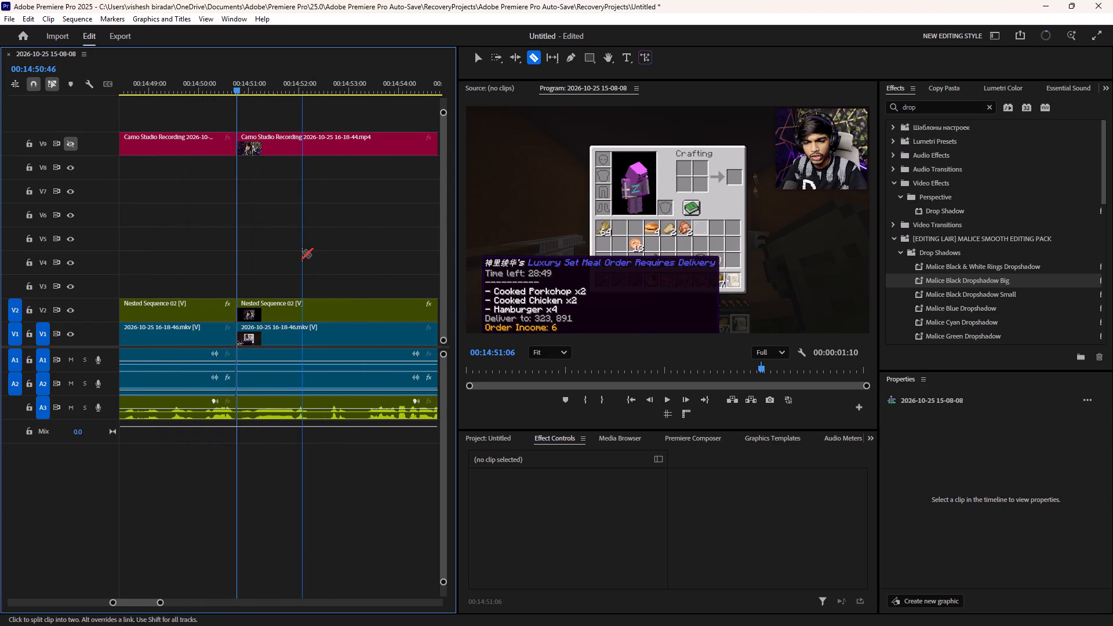
{"action": "scroll", "coordinate": [302, 252], "scroll_direction": "down", "scroll_amount": 5}
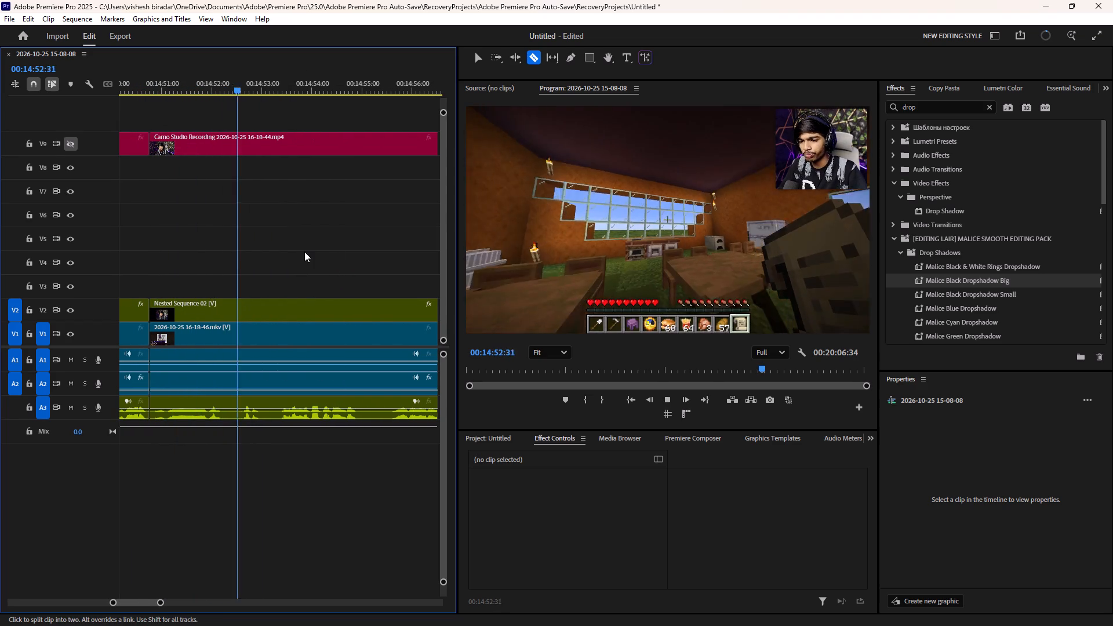
{"action": "scroll", "coordinate": [304, 252], "scroll_direction": "down", "scroll_amount": 5}
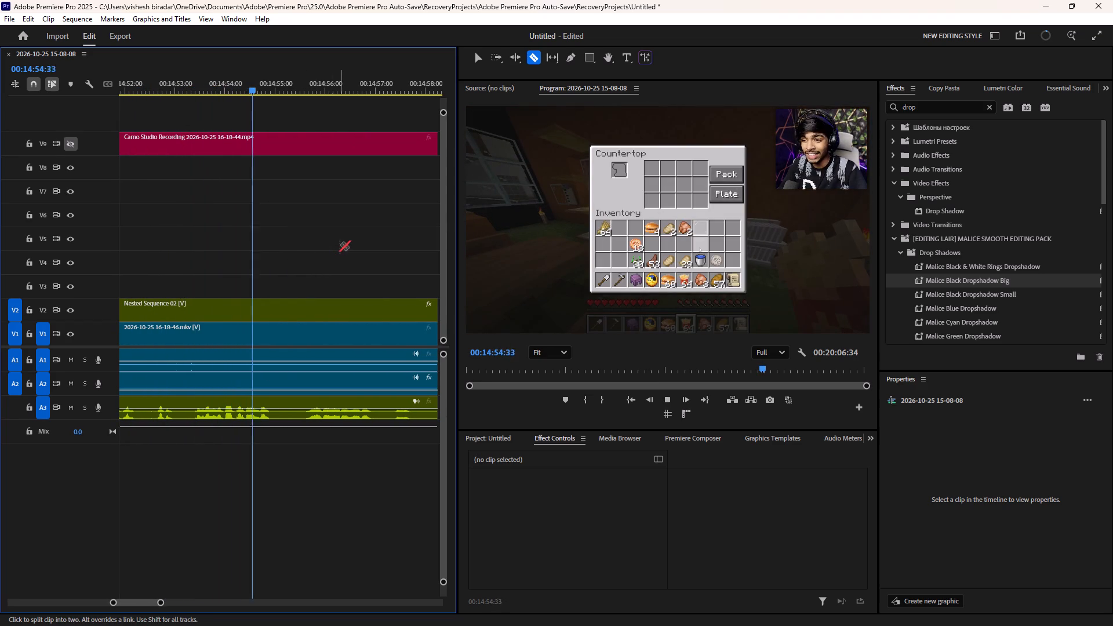
{"action": "key", "text": "space"}
{"action": "left_click", "coordinate": [272, 279], "text": "shift"}
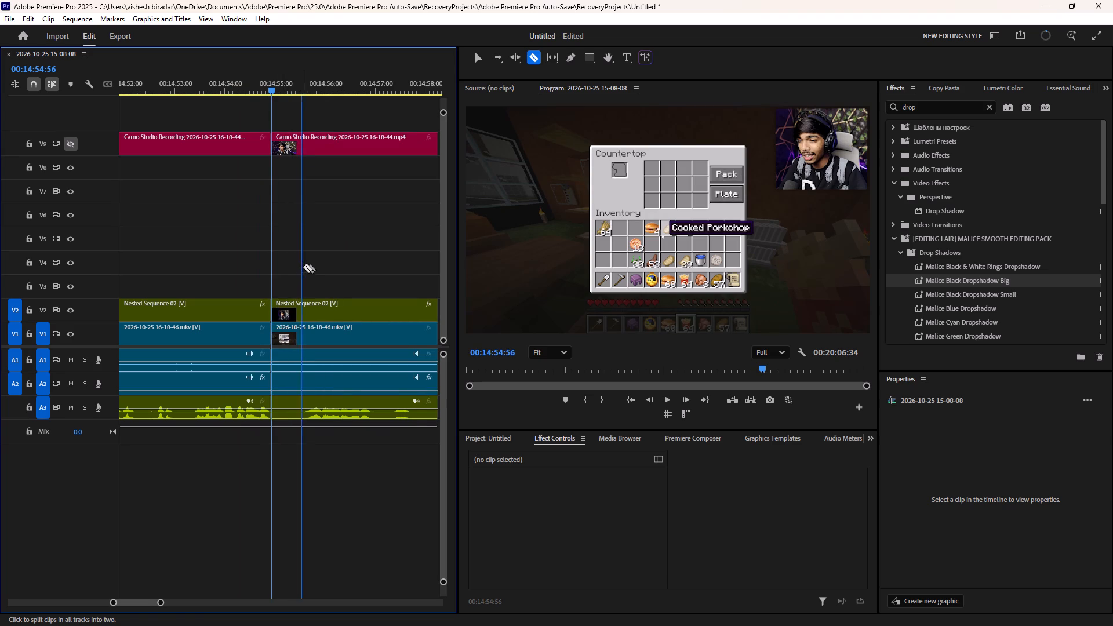
{"action": "key", "text": "space"}
{"action": "scroll", "coordinate": [329, 261], "scroll_direction": "down", "scroll_amount": 12}
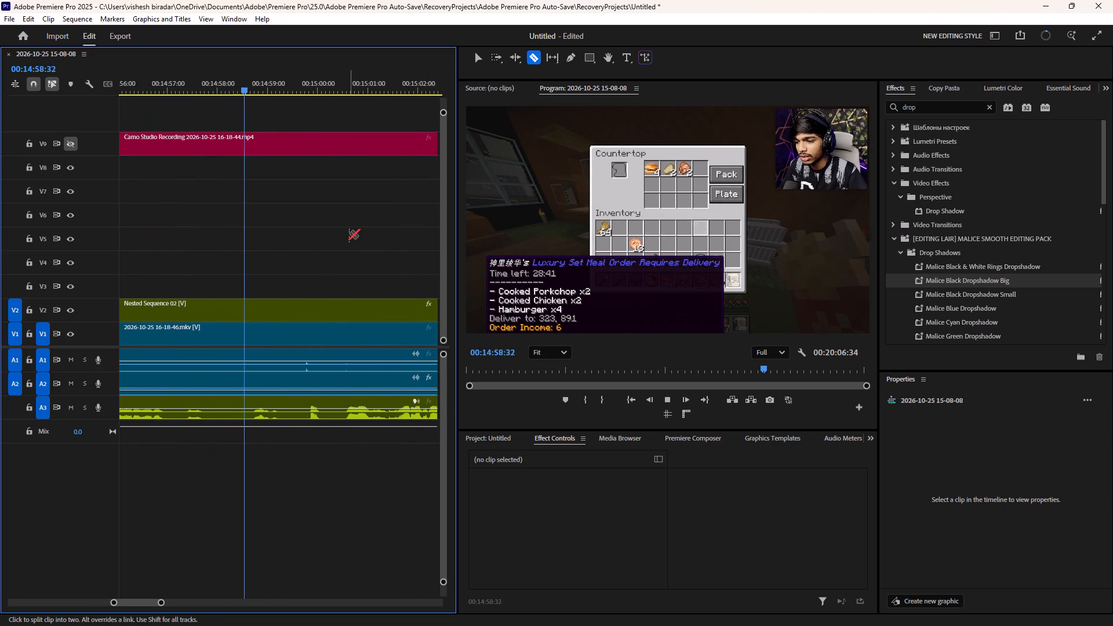
{"action": "key", "text": "space"}
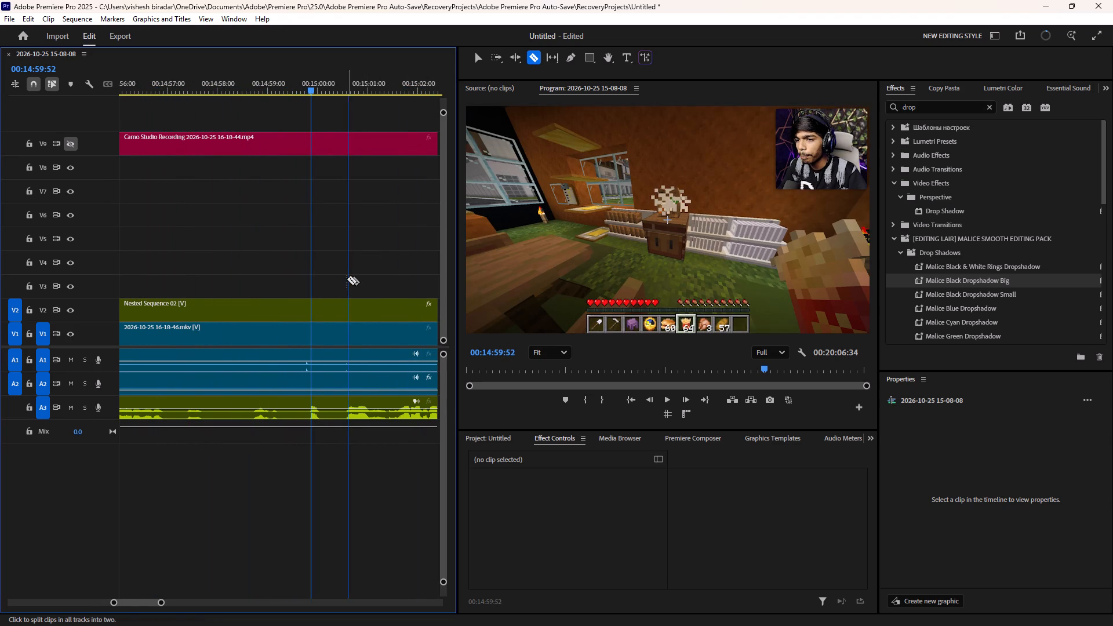
{"action": "left_click", "coordinate": [343, 283], "text": "shift"}
{"action": "key", "text": "x"}
{"action": "key", "text": "shift+d"}
Play on, cut all tracks at about 00:15:03:59 and 00:15:06:22, and ripple delete the refrigerator section between.
{"action": "key", "text": "space"}
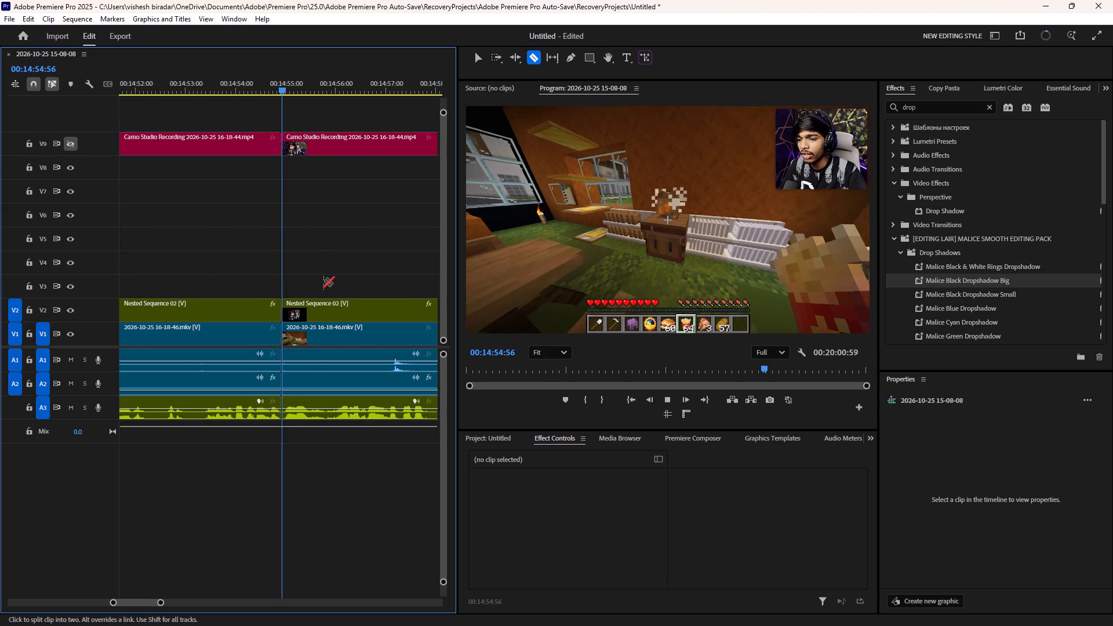
{"action": "scroll", "coordinate": [323, 281], "scroll_direction": "down", "scroll_amount": 5}
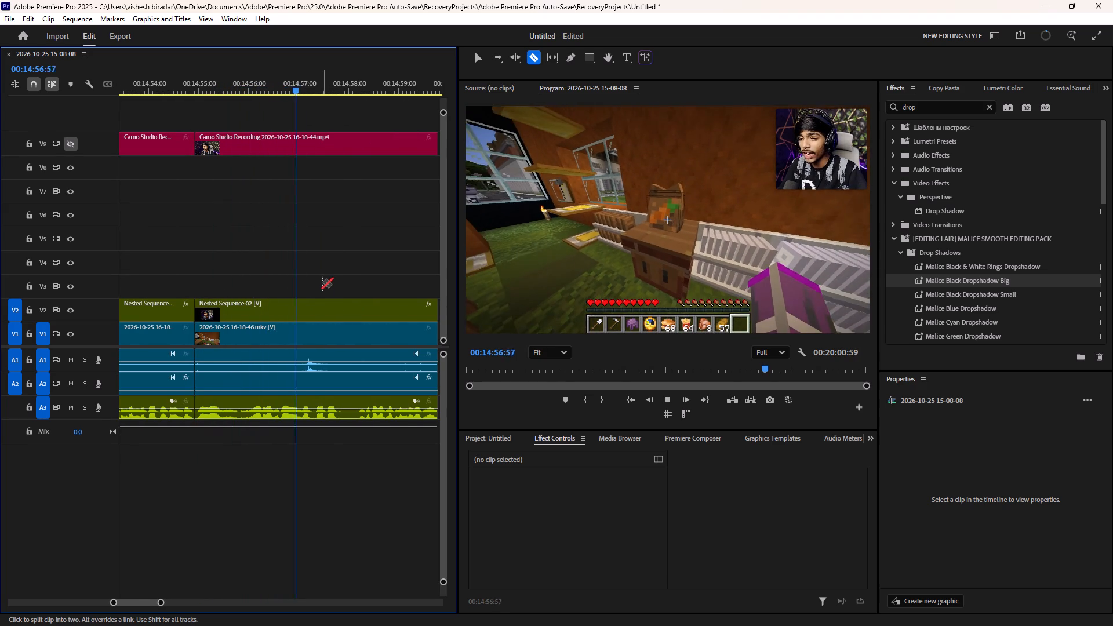
{"action": "scroll", "coordinate": [323, 284], "scroll_direction": "down", "scroll_amount": 10}
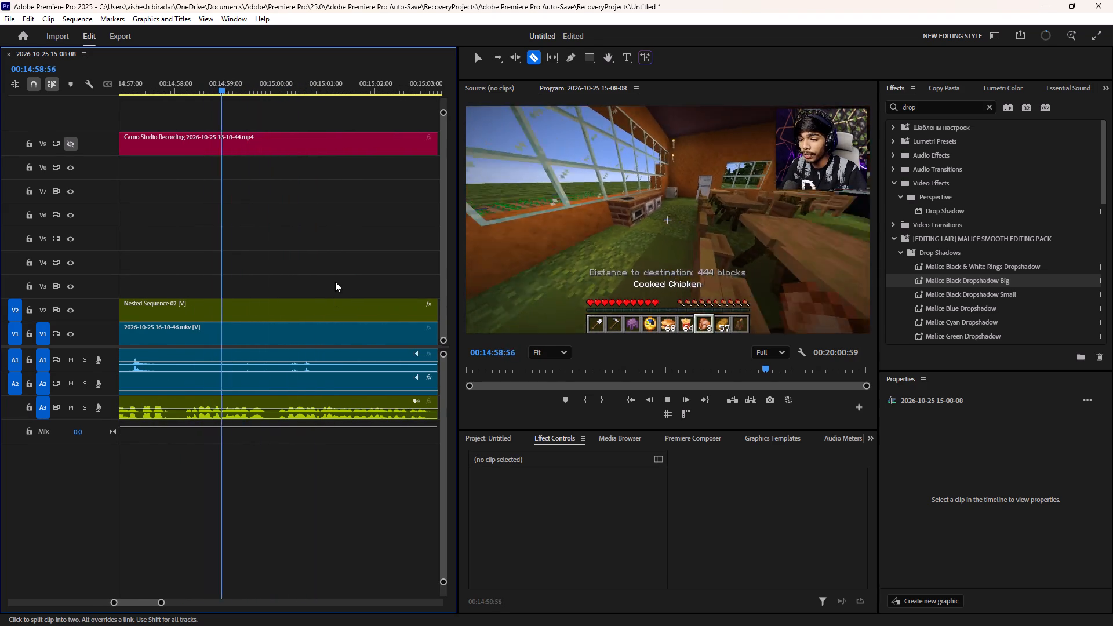
{"action": "scroll", "coordinate": [335, 282], "scroll_direction": "down", "scroll_amount": 9}
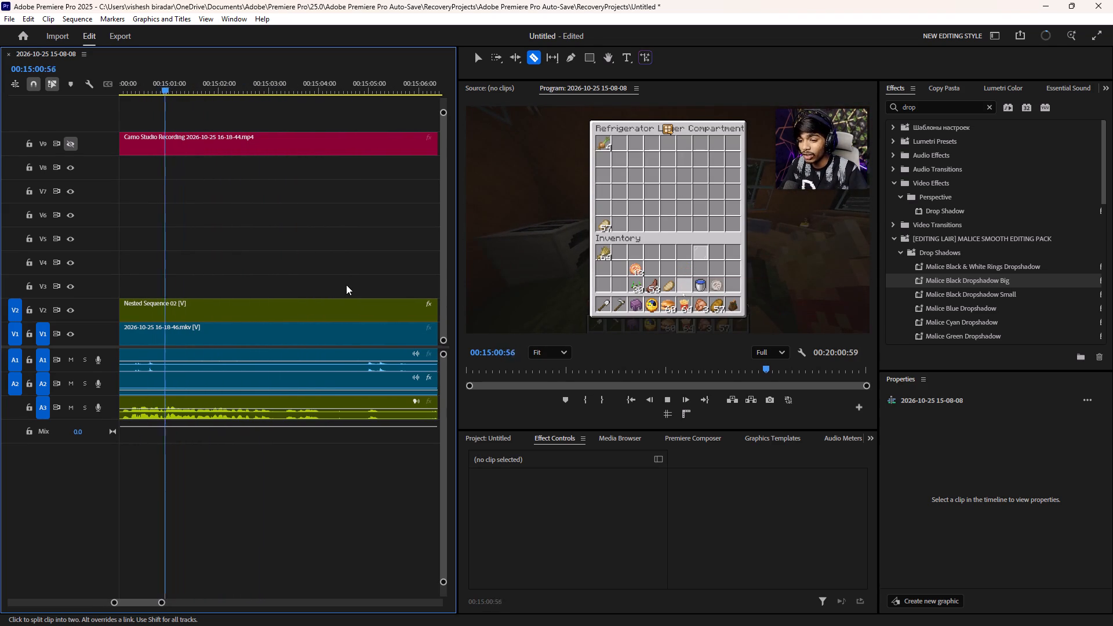
{"action": "scroll", "coordinate": [343, 281], "scroll_direction": "down", "scroll_amount": 2}
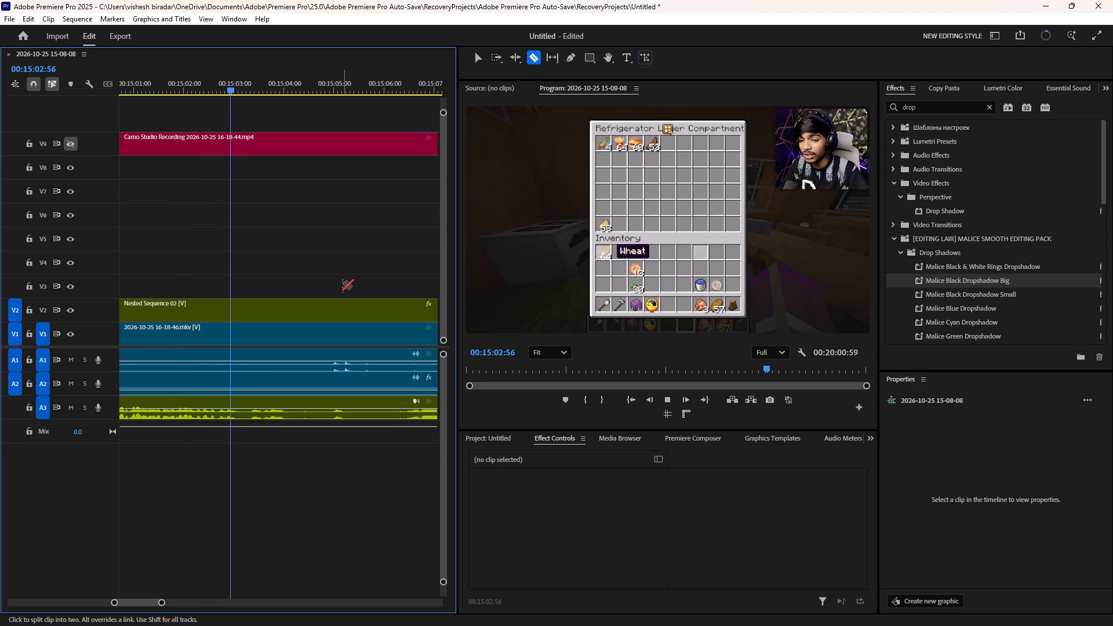
{"action": "scroll", "coordinate": [339, 293], "scroll_direction": "down", "scroll_amount": 3}
{"action": "key", "text": "space"}
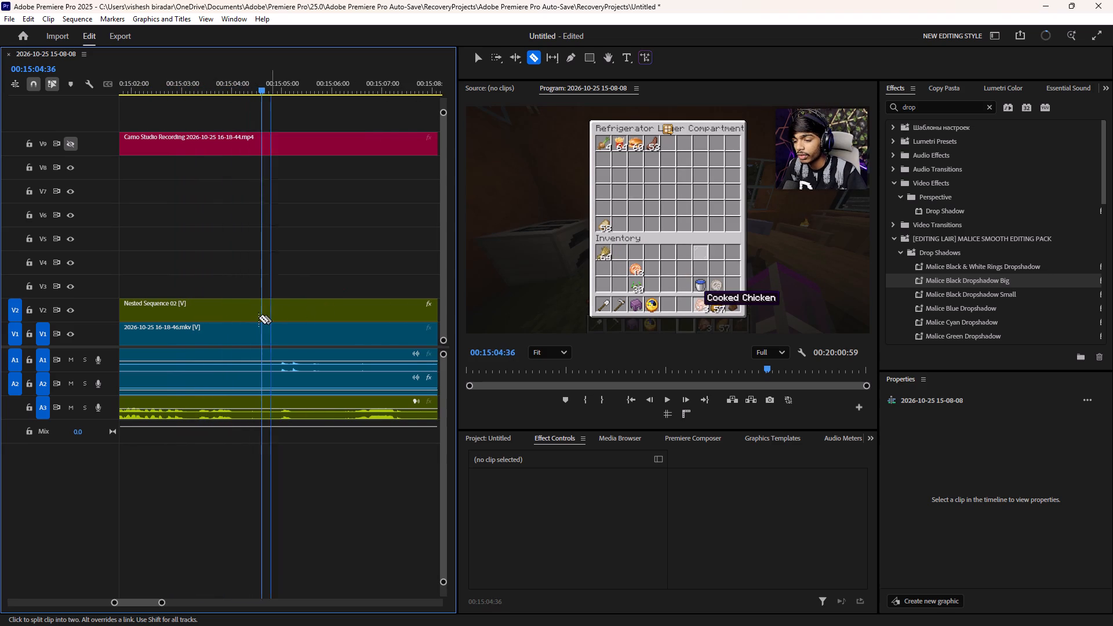
{"action": "left_click", "coordinate": [231, 322], "text": "shift"}
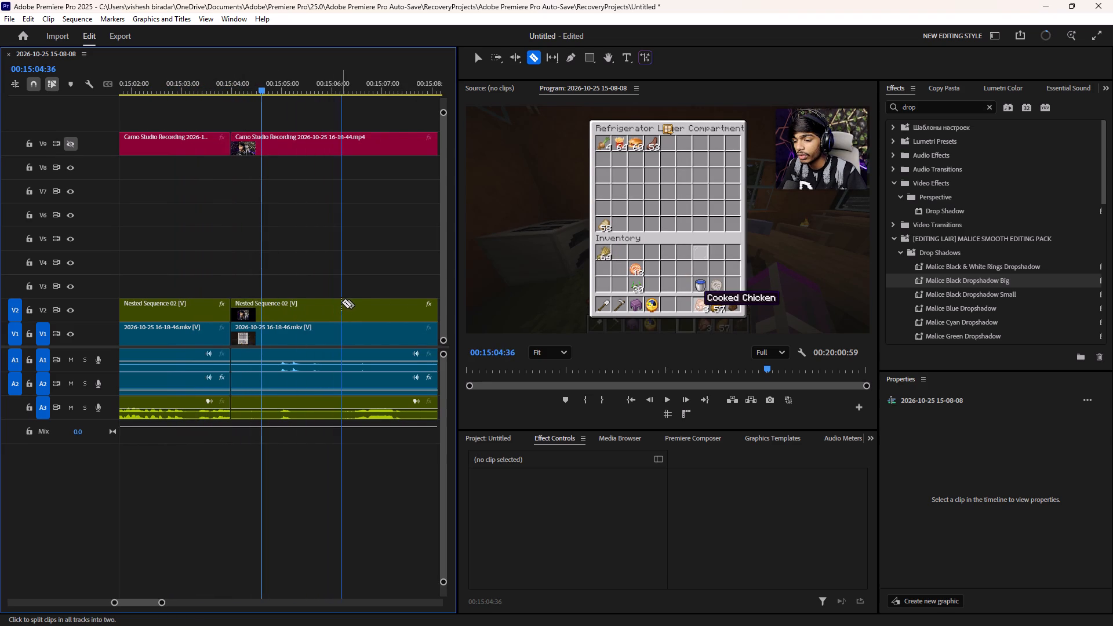
{"action": "left_click", "coordinate": [350, 299], "text": "shift"}
{"action": "key", "text": "x"}
{"action": "key", "text": "shift+d"}
Play across the join, cut all tracks at about 00:15:05:50, and ripple delete the segment from the join to that cut.
{"action": "key", "text": "space"}
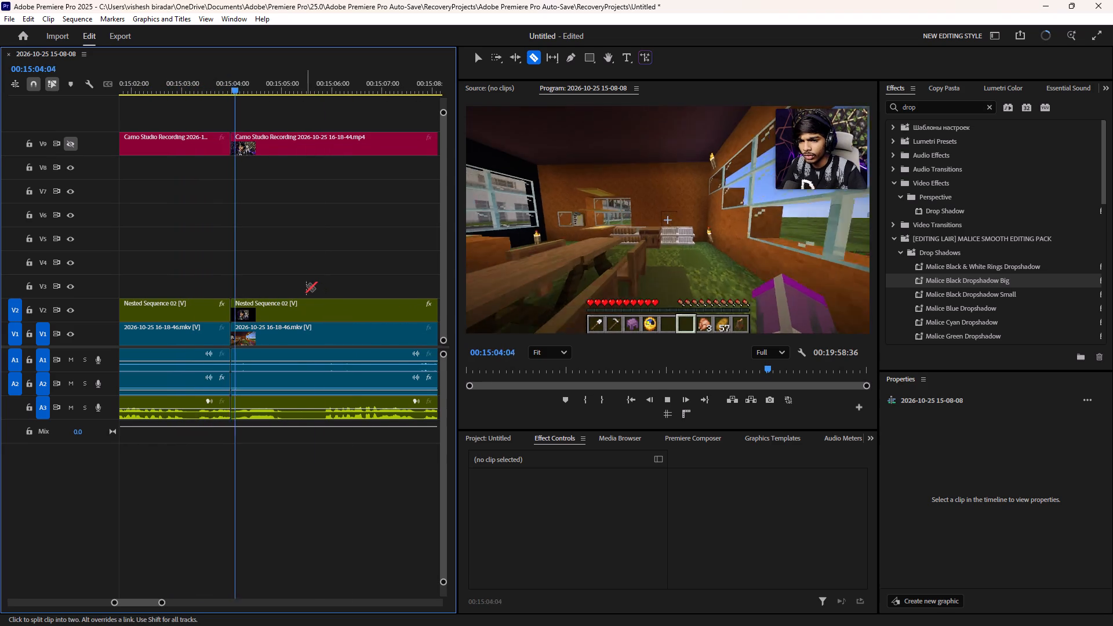
{"action": "scroll", "coordinate": [306, 286], "scroll_direction": "down", "scroll_amount": 3}
{"action": "key", "text": "space"}
{"action": "left_click", "coordinate": [271, 283], "text": "shift"}
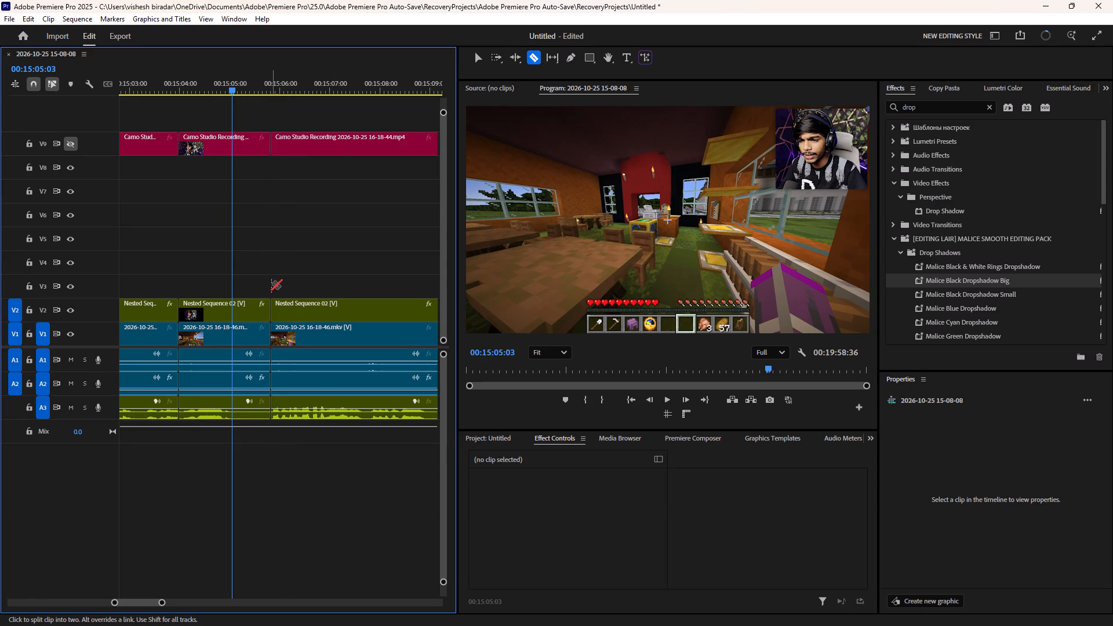
{"action": "key", "text": "x"}
{"action": "key", "text": "shift+d"}
Play on, cut all tracks at 00:15:07:08 and about 00:15:07:50, and ripple delete the silent segment between the cuts.
{"action": "key", "text": "space"}
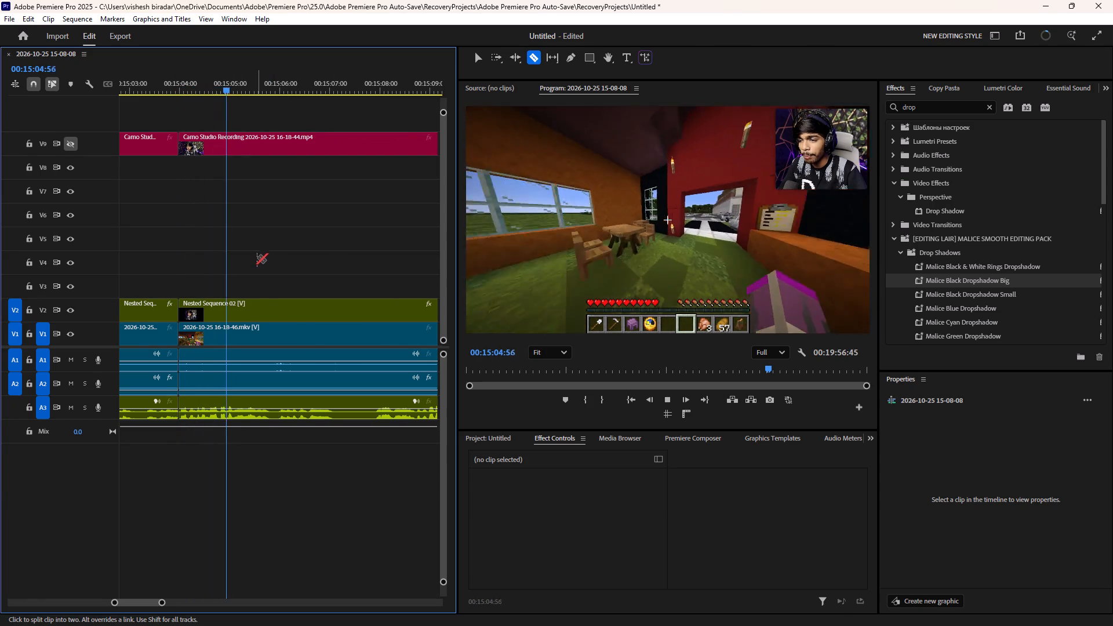
{"action": "scroll", "coordinate": [259, 270], "scroll_direction": "down", "scroll_amount": 3}
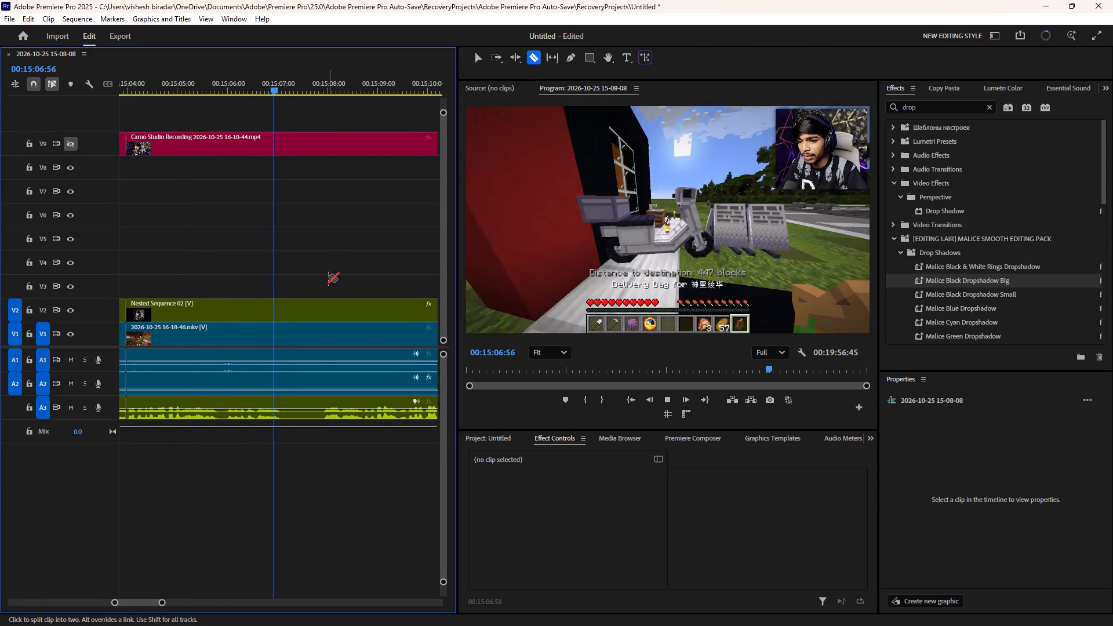
{"action": "key", "text": "space"}
{"action": "left_click", "coordinate": [280, 289], "text": "shift"}
{"action": "left_click", "coordinate": [319, 276], "text": "shift"}
{"action": "key", "text": "x"}
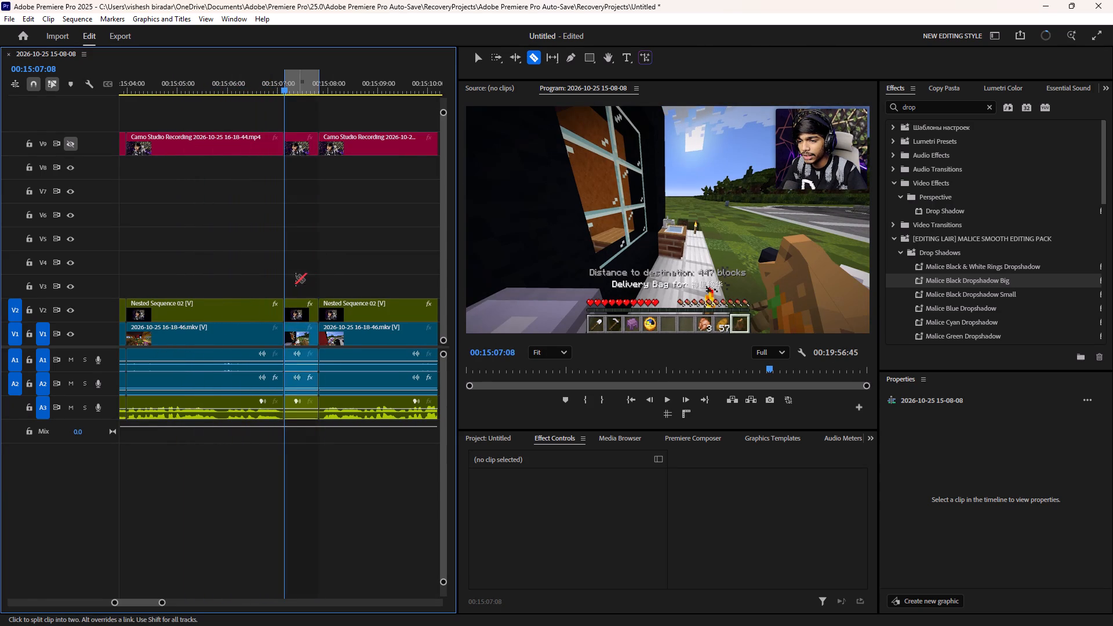
{"action": "type", "text": "d"}
Play the scooter footage after the join at 00:15:07:08 up to about 00:15:12:33, listening for the next unwanted section.
{"action": "key", "text": "space"}
{"action": "scroll", "coordinate": [296, 277], "scroll_direction": "down", "scroll_amount": 7}
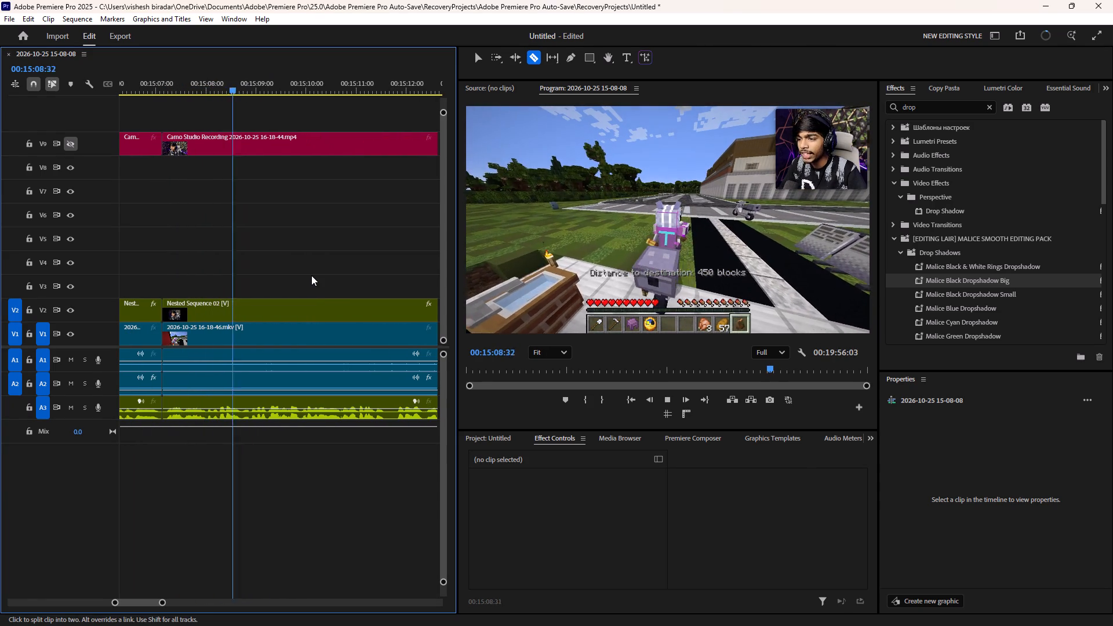
{"action": "scroll", "coordinate": [311, 276], "scroll_direction": "down", "scroll_amount": 9}
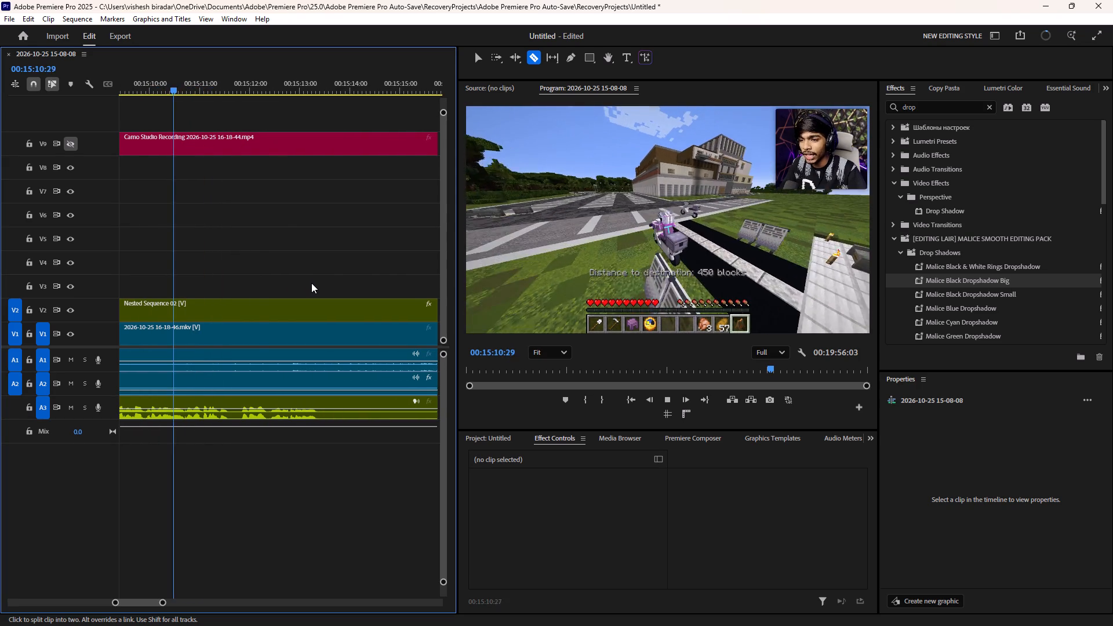
{"action": "scroll", "coordinate": [311, 283], "scroll_direction": "down", "scroll_amount": 5}
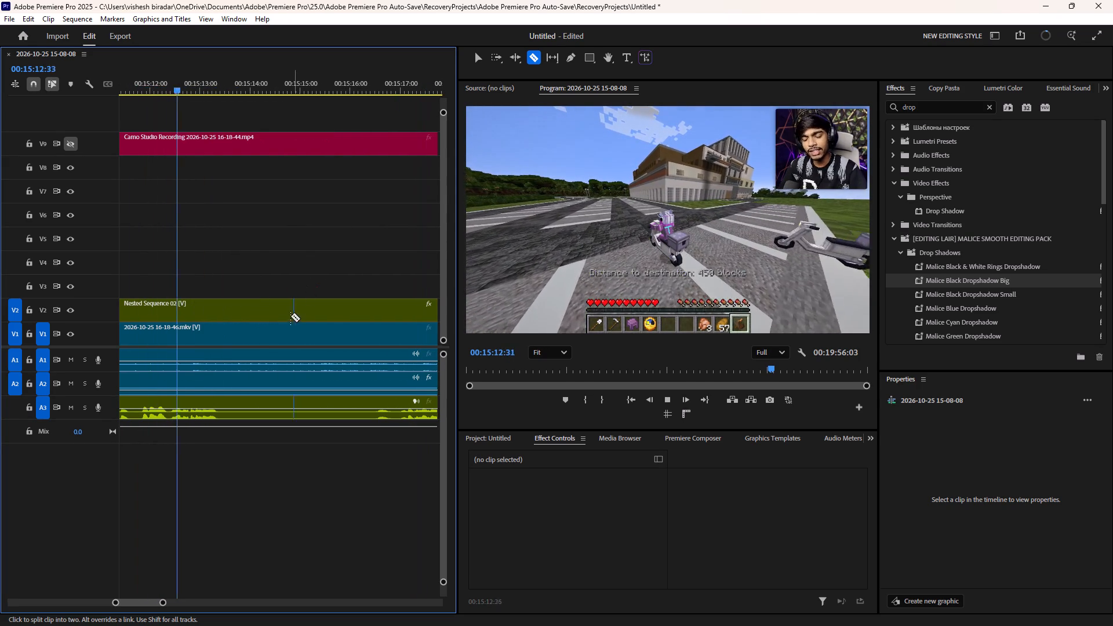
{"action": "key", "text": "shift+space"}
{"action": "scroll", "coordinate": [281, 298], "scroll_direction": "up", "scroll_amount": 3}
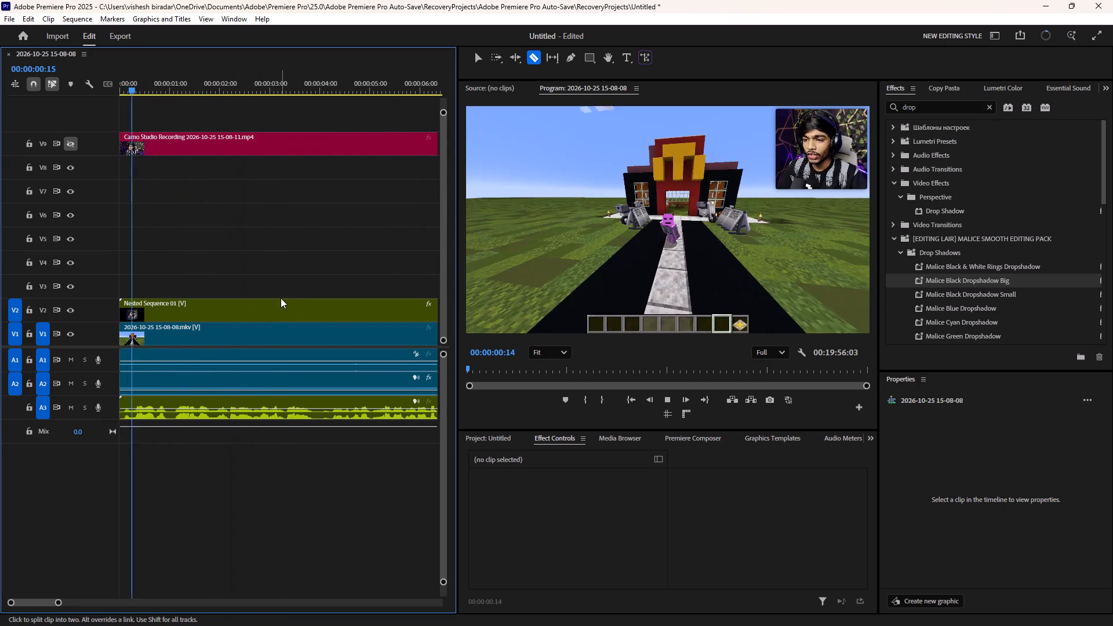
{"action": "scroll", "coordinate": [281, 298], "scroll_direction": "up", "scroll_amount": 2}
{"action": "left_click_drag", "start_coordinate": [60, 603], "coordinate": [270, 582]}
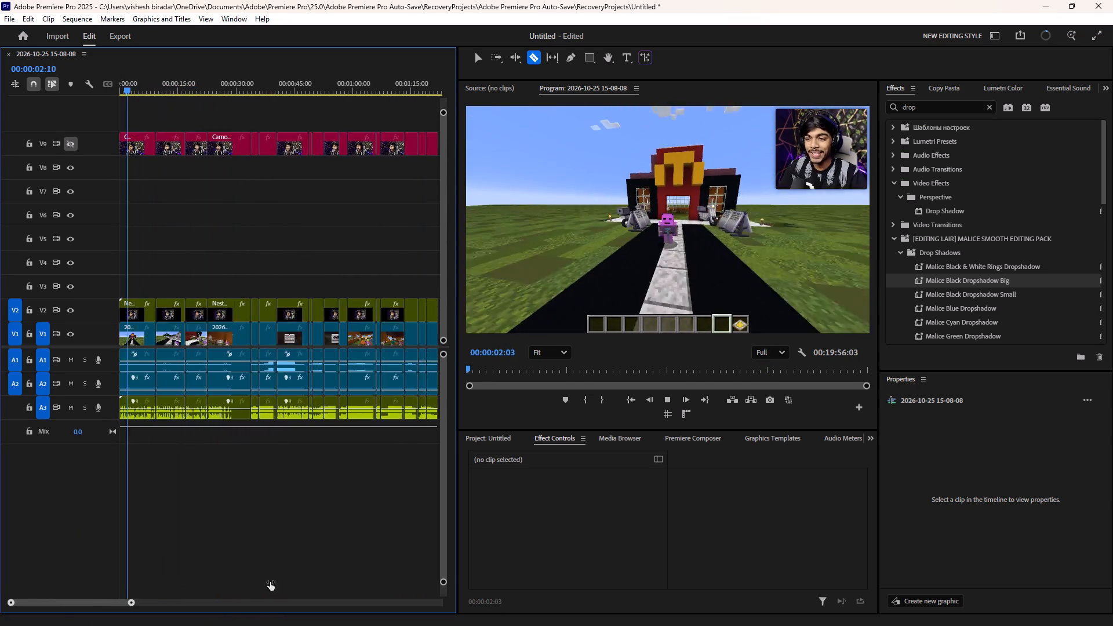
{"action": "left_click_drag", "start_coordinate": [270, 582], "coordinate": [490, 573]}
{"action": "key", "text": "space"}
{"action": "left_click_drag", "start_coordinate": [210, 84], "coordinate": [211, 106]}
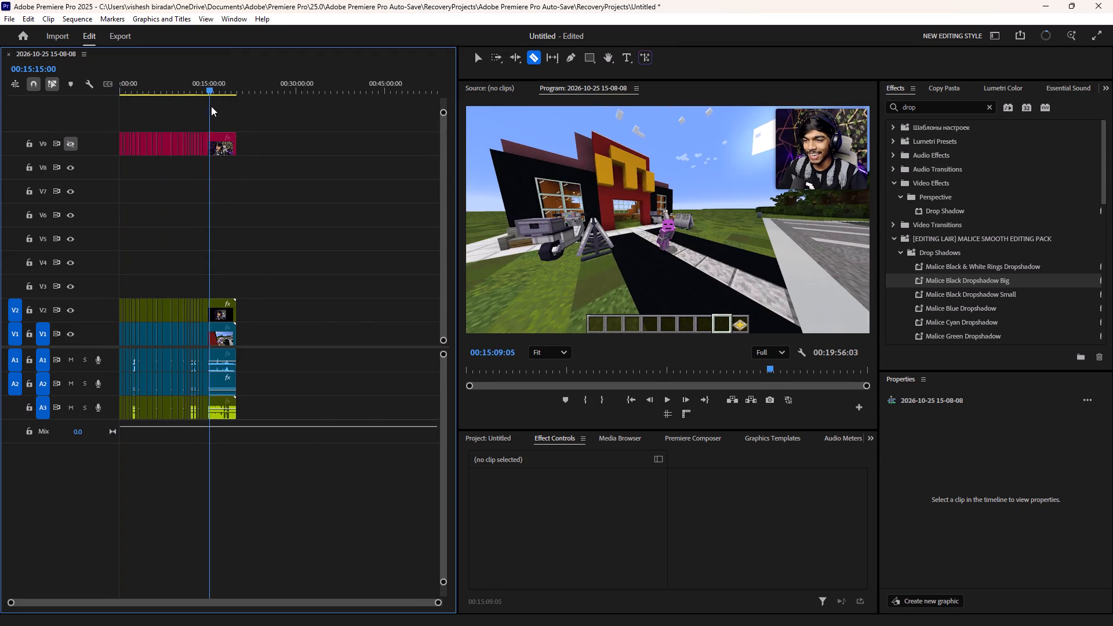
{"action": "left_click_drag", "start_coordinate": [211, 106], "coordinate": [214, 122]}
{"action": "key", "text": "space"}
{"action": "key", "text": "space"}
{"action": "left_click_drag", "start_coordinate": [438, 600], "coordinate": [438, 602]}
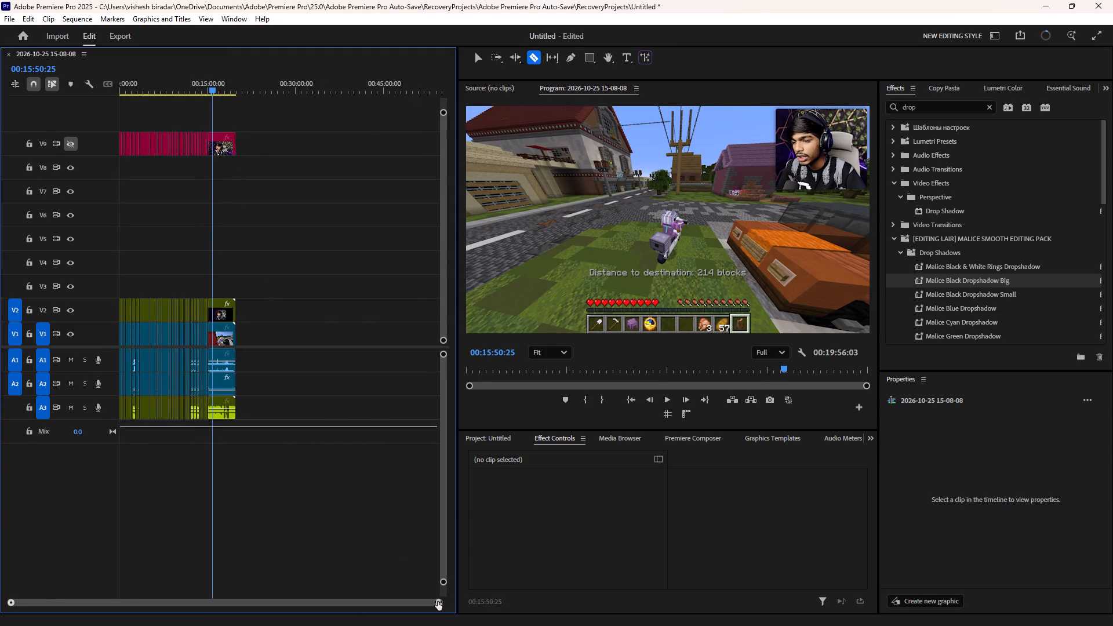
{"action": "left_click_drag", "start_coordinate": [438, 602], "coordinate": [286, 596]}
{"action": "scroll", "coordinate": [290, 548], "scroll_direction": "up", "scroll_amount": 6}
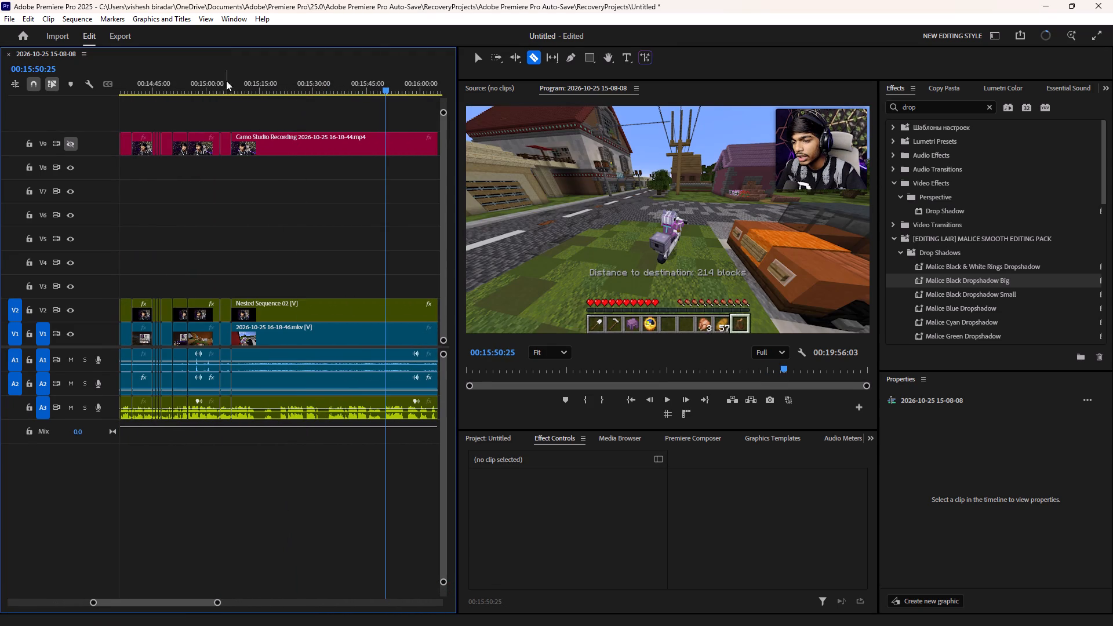
Replay the scooter footage from about 00:15:07:10, cut all tracks at about 00:15:13:26, and save the project.
{"action": "left_click_drag", "start_coordinate": [238, 80], "coordinate": [232, 143]}
{"action": "key", "text": "space"}
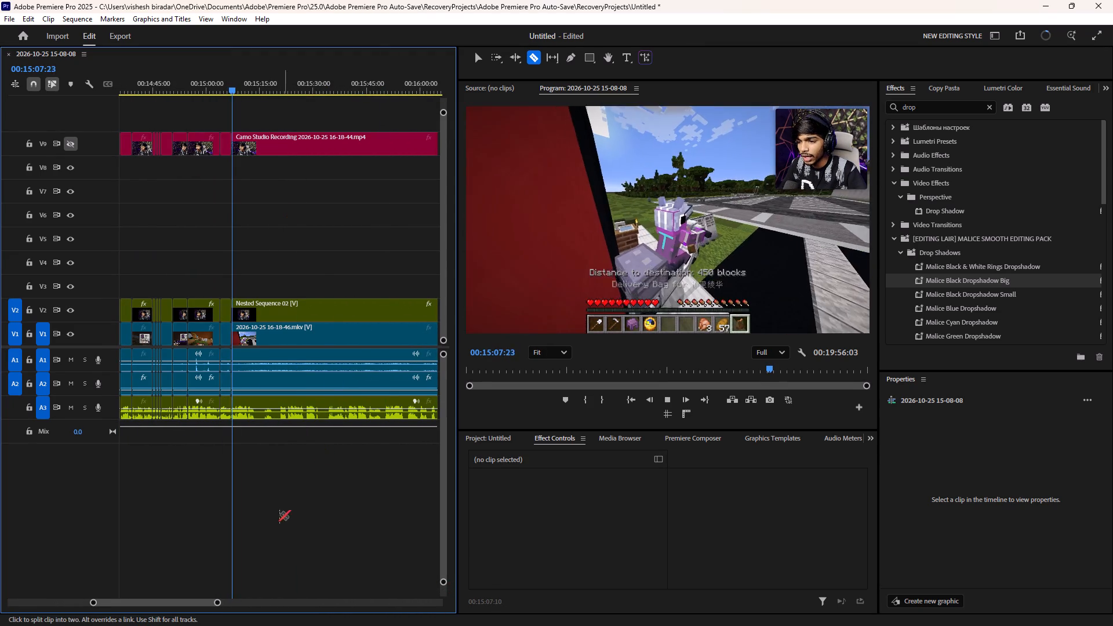
{"action": "left_click_drag", "start_coordinate": [217, 604], "coordinate": [179, 602]}
{"action": "scroll", "coordinate": [309, 531], "scroll_direction": "down", "scroll_amount": 8}
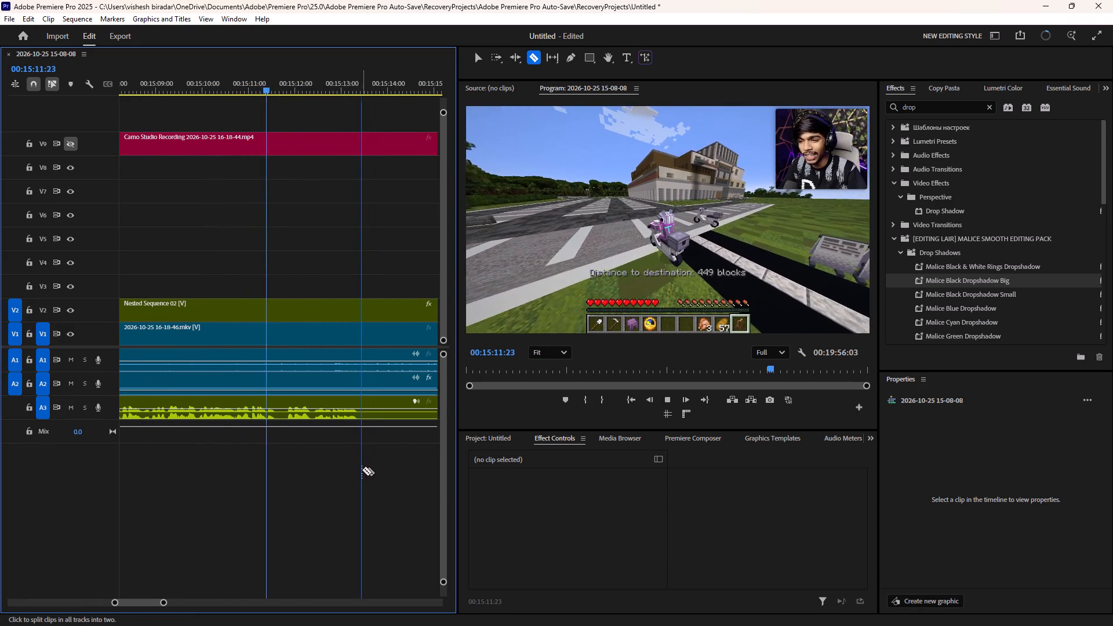
{"action": "left_click", "coordinate": [361, 471], "text": "shift"}
{"action": "key", "text": "ctrl+s"}
Play on, cut all tracks at 00:15:34:07, and ripple delete the scooter section from the 00:15:13:26 cut to there.
{"action": "key", "text": "space"}
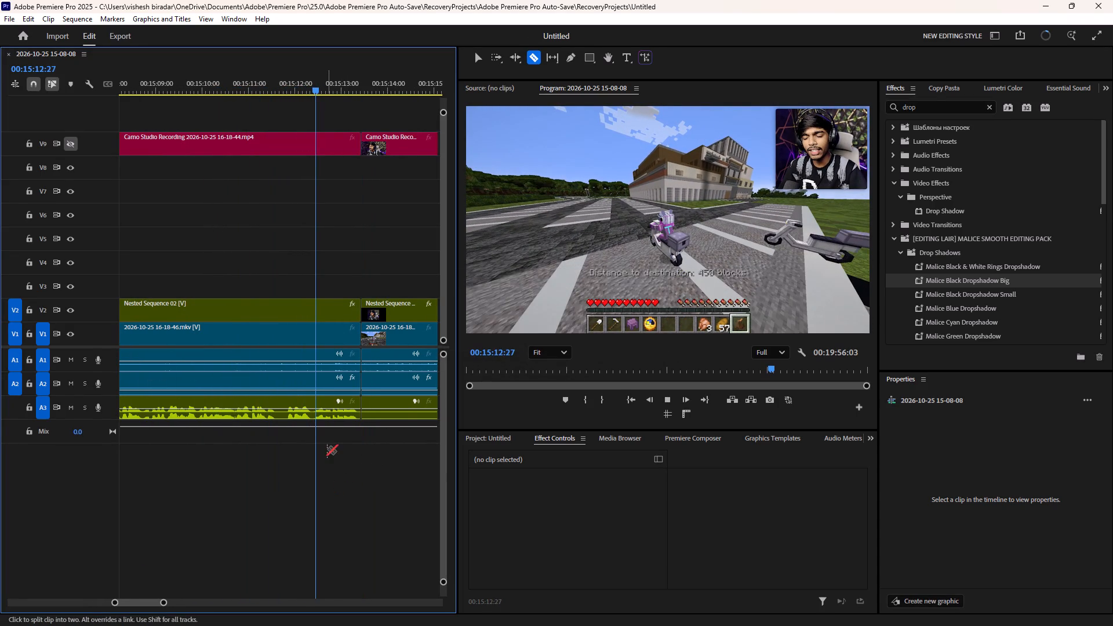
{"action": "scroll", "coordinate": [334, 452], "scroll_direction": "down", "scroll_amount": 6}
{"action": "key", "text": "v"}
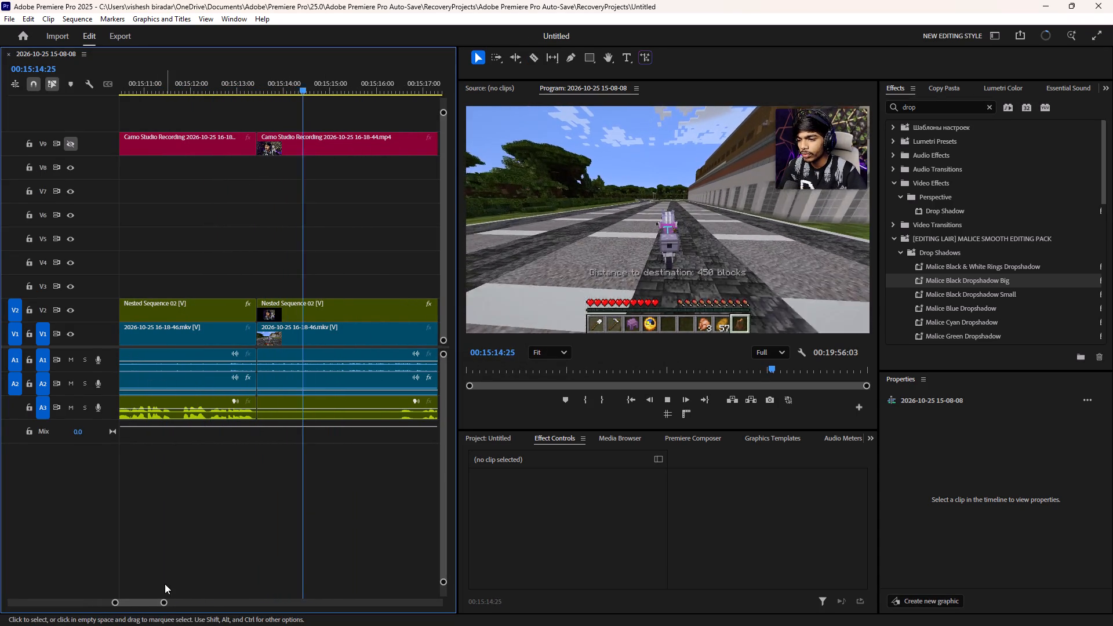
{"action": "left_click_drag", "start_coordinate": [165, 602], "coordinate": [302, 599]}
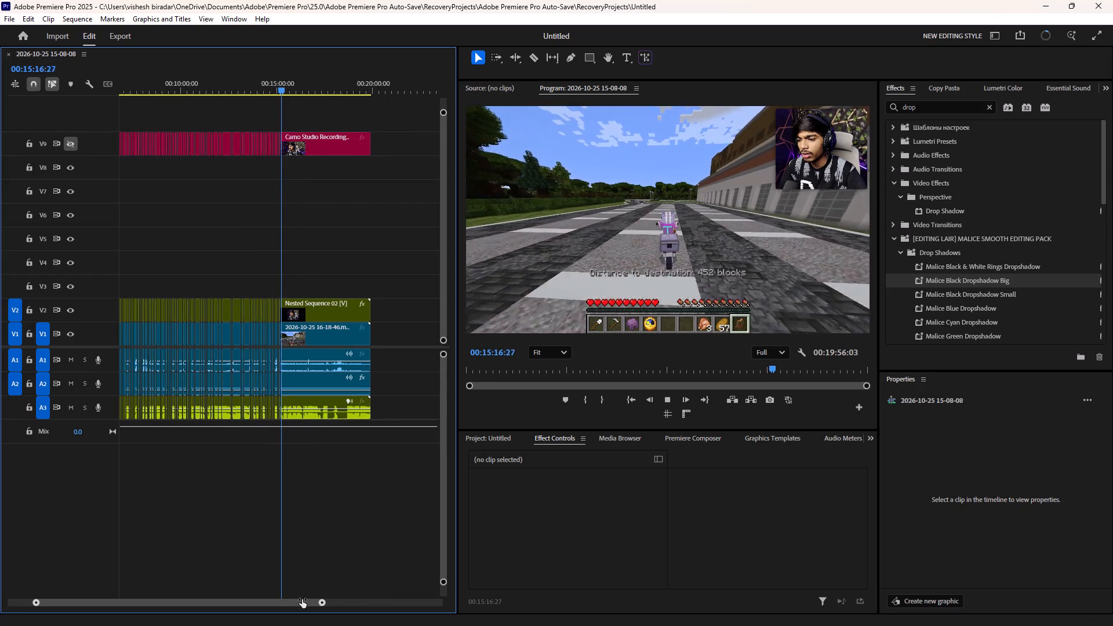
{"action": "left_click_drag", "start_coordinate": [302, 599], "coordinate": [219, 613]}
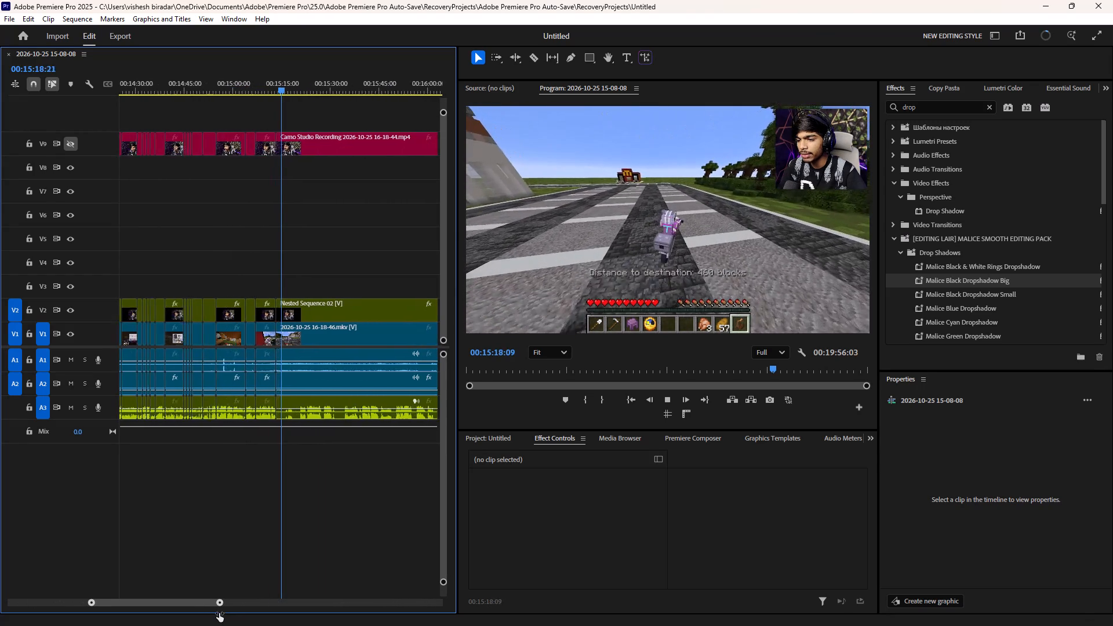
{"action": "left_click_drag", "start_coordinate": [219, 613], "coordinate": [208, 606]}
{"action": "scroll", "coordinate": [315, 550], "scroll_direction": "down", "scroll_amount": 7}
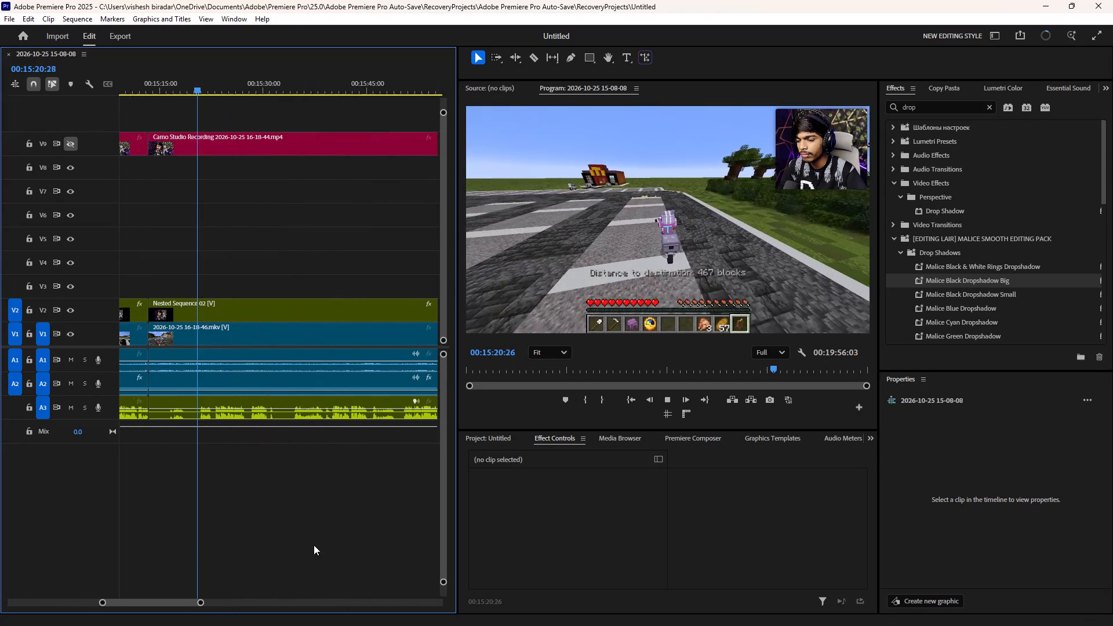
{"action": "left_click_drag", "start_coordinate": [270, 82], "coordinate": [293, 162]}
{"action": "key", "text": "c"}
{"action": "left_click", "coordinate": [293, 183], "text": "shift"}
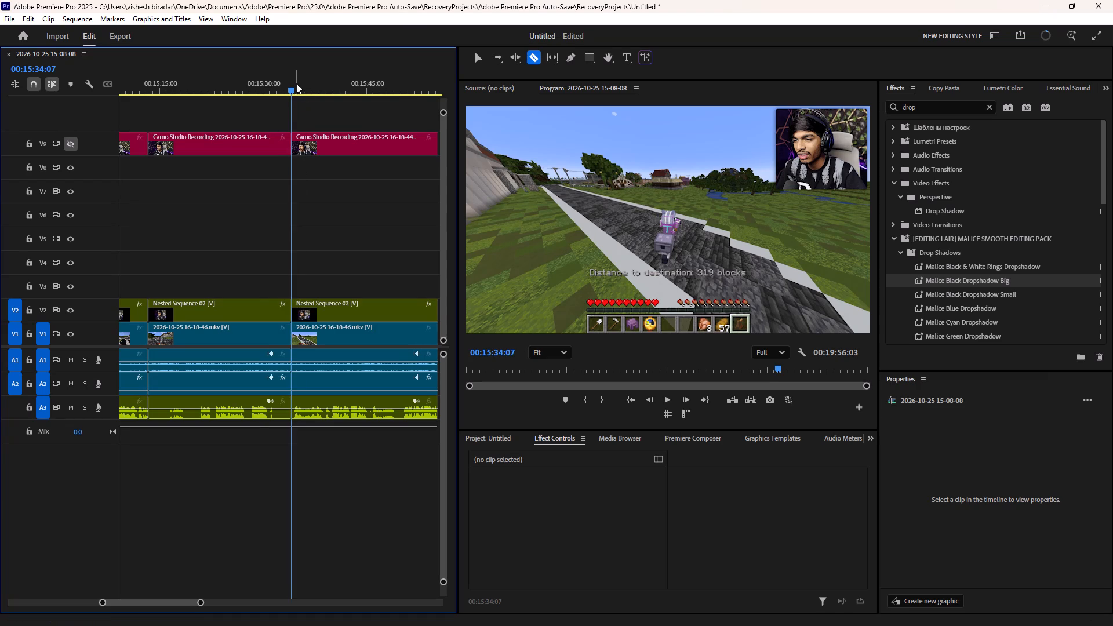
{"action": "left_click_drag", "start_coordinate": [292, 75], "coordinate": [270, 98]}
{"action": "key", "text": "x"}
{"action": "type", "text": "d"}
Play on across the join, cut all tracks at 00:15:24:25 and about 00:15:25:06, and ripple delete the short segment between the cuts.
{"action": "key", "text": "space"}
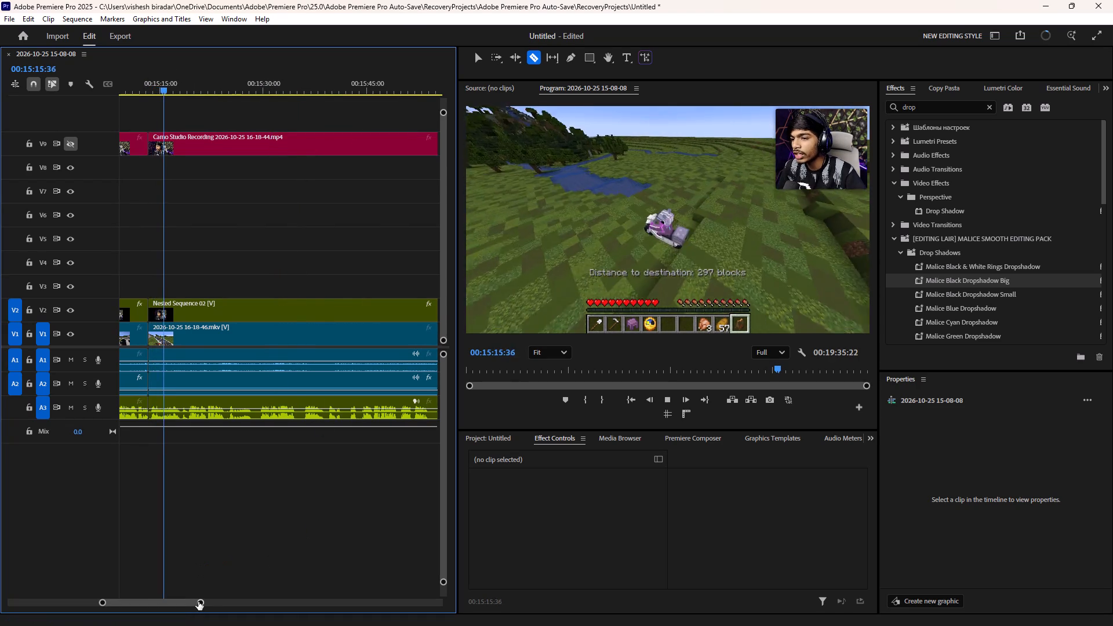
{"action": "left_click_drag", "start_coordinate": [199, 602], "coordinate": [226, 601]}
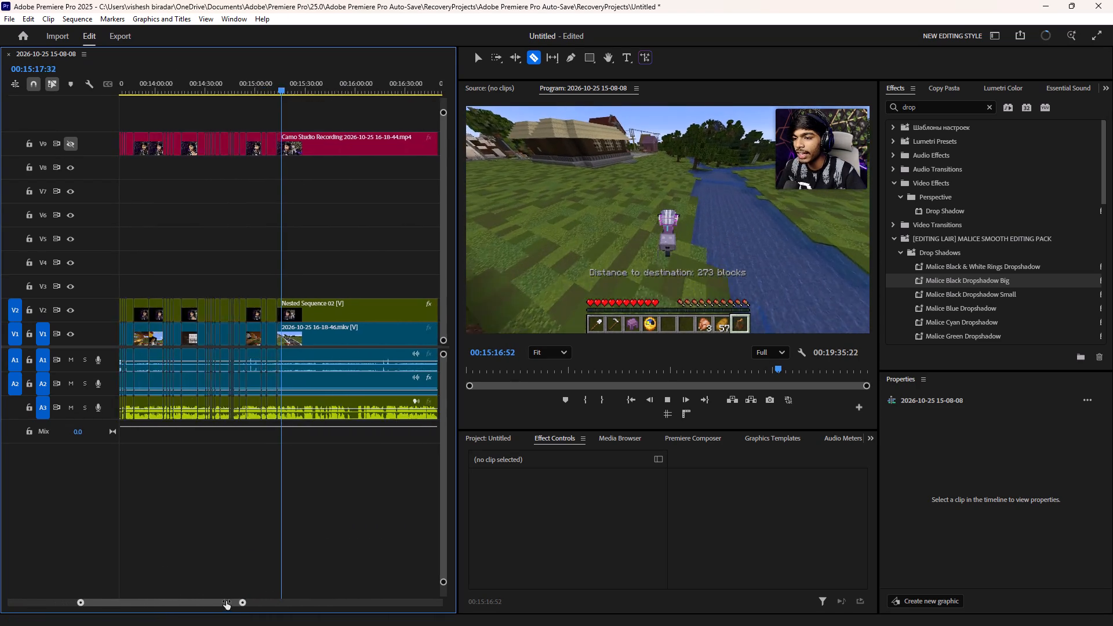
{"action": "left_click_drag", "start_coordinate": [226, 601], "coordinate": [178, 613]}
{"action": "scroll", "coordinate": [303, 545], "scroll_direction": "down", "scroll_amount": 4}
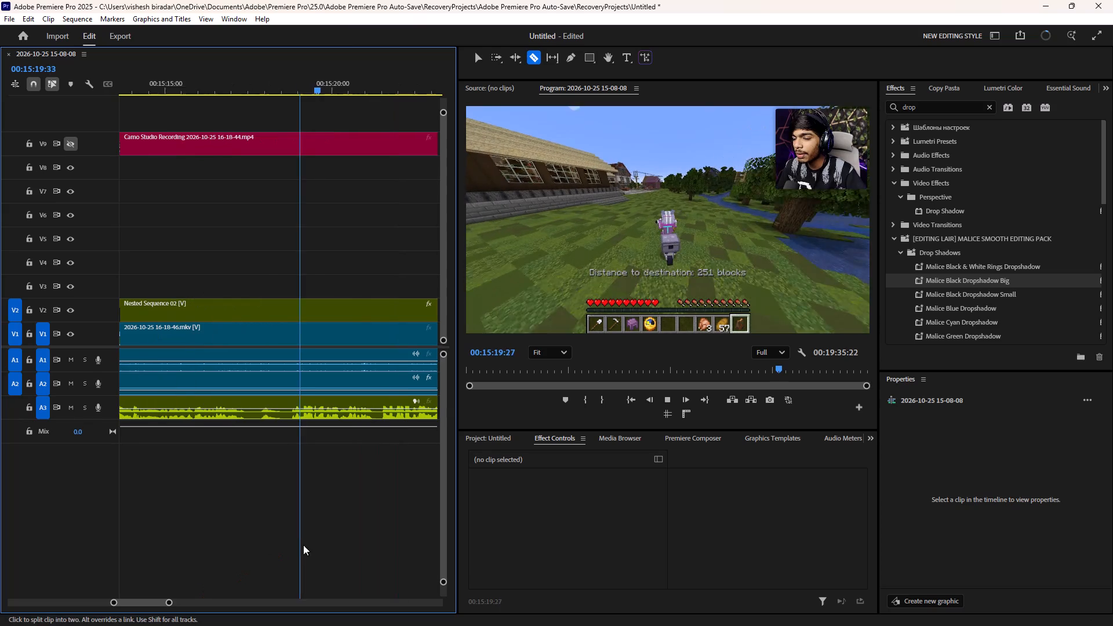
{"action": "scroll", "coordinate": [303, 545], "scroll_direction": "down", "scroll_amount": 7}
{"action": "left_click", "coordinate": [374, 500], "text": "shift"}
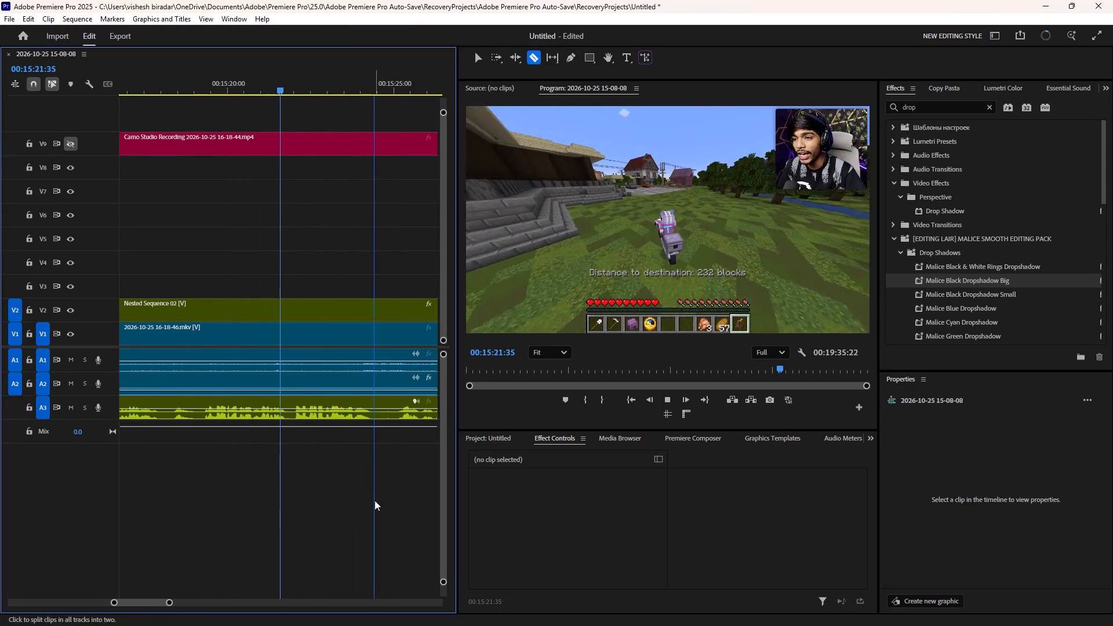
{"action": "scroll", "coordinate": [372, 500], "scroll_direction": "down", "scroll_amount": 7}
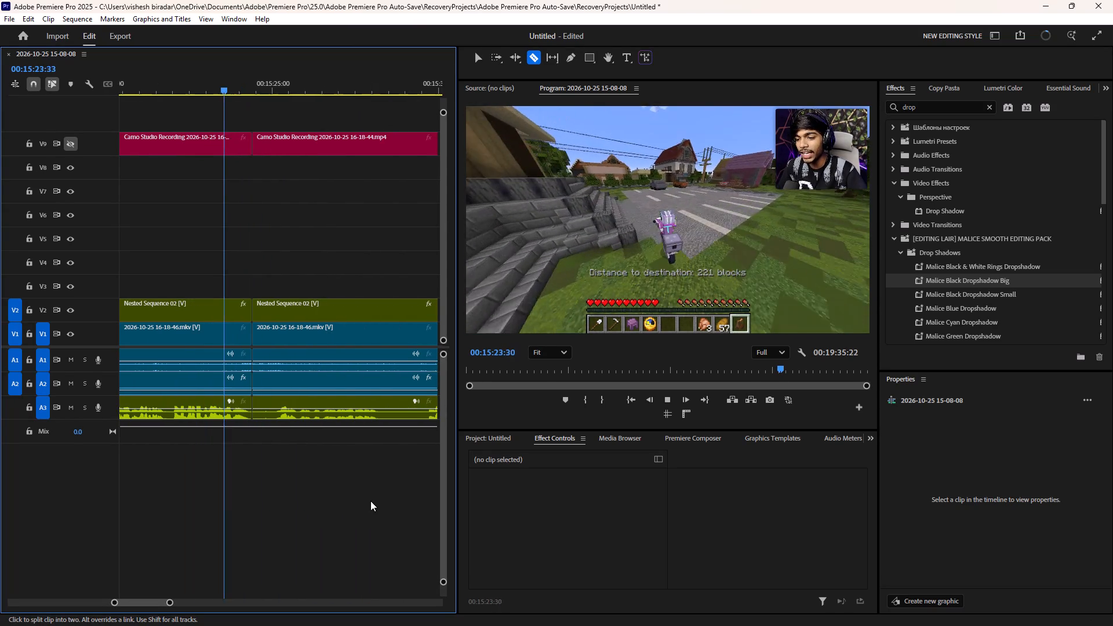
{"action": "scroll", "coordinate": [370, 501], "scroll_direction": "down", "scroll_amount": 5}
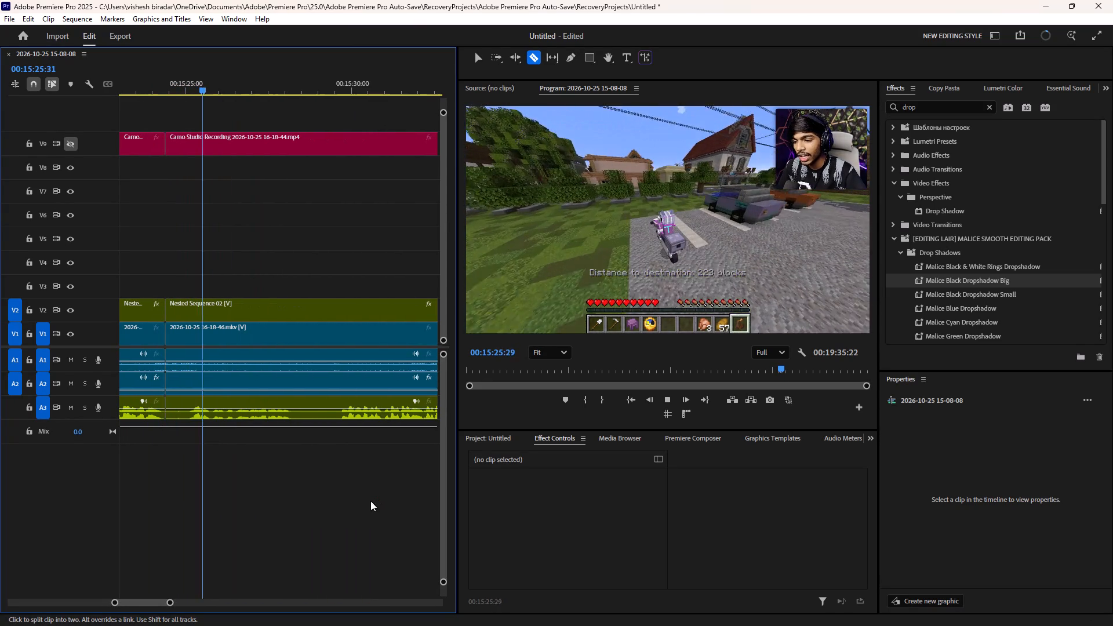
{"action": "key", "text": "space"}
{"action": "left_click", "coordinate": [188, 495], "text": "shift"}
{"action": "left_click_drag", "start_coordinate": [194, 85], "coordinate": [176, 125]}
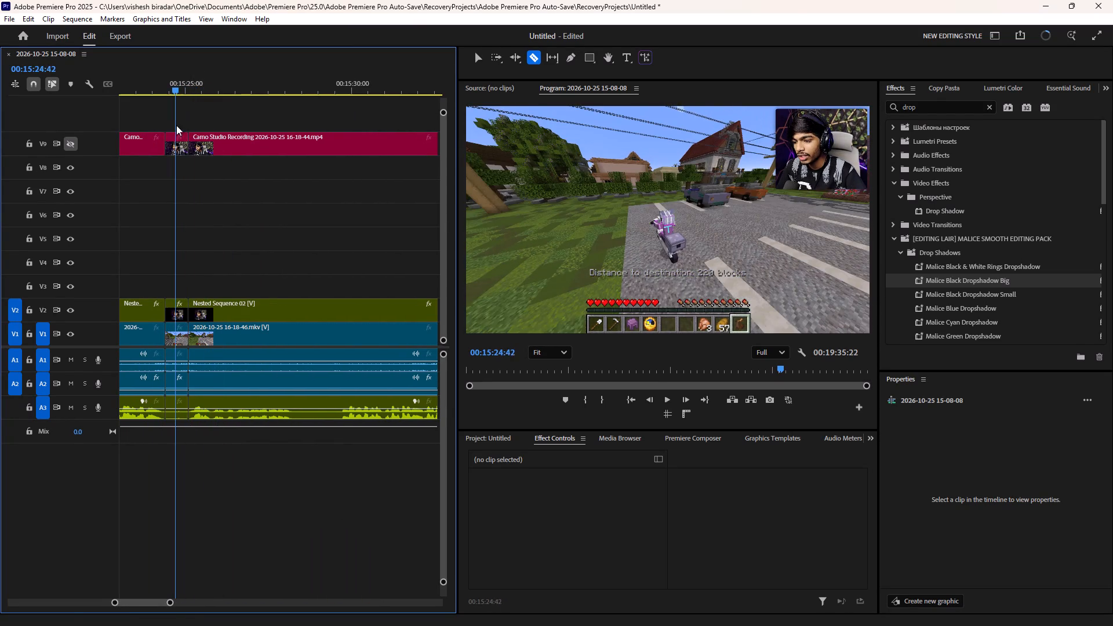
{"action": "left_click_drag", "start_coordinate": [176, 125], "coordinate": [174, 136]}
{"action": "type", "text": "Xd"}
Cut all tracks at about 00:15:27:34, where the speech pauses after the join at 00:15:24:25.
{"action": "key", "text": "space"}
{"action": "left_click", "coordinate": [270, 253], "text": "shift"}
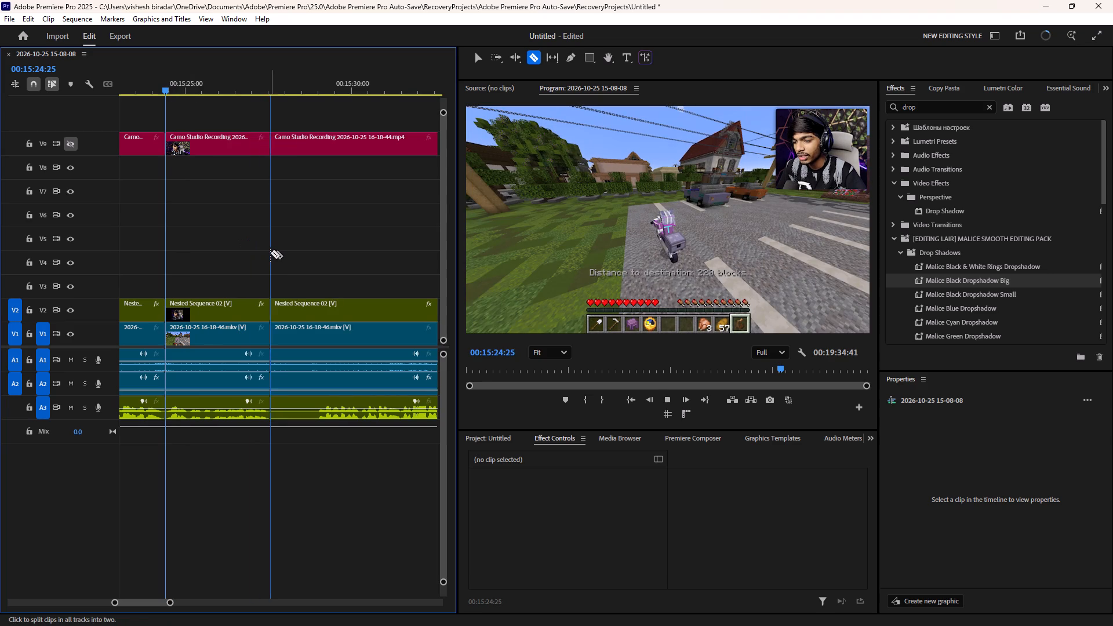
{"action": "key", "text": "space"}
{"action": "key", "text": "v"}
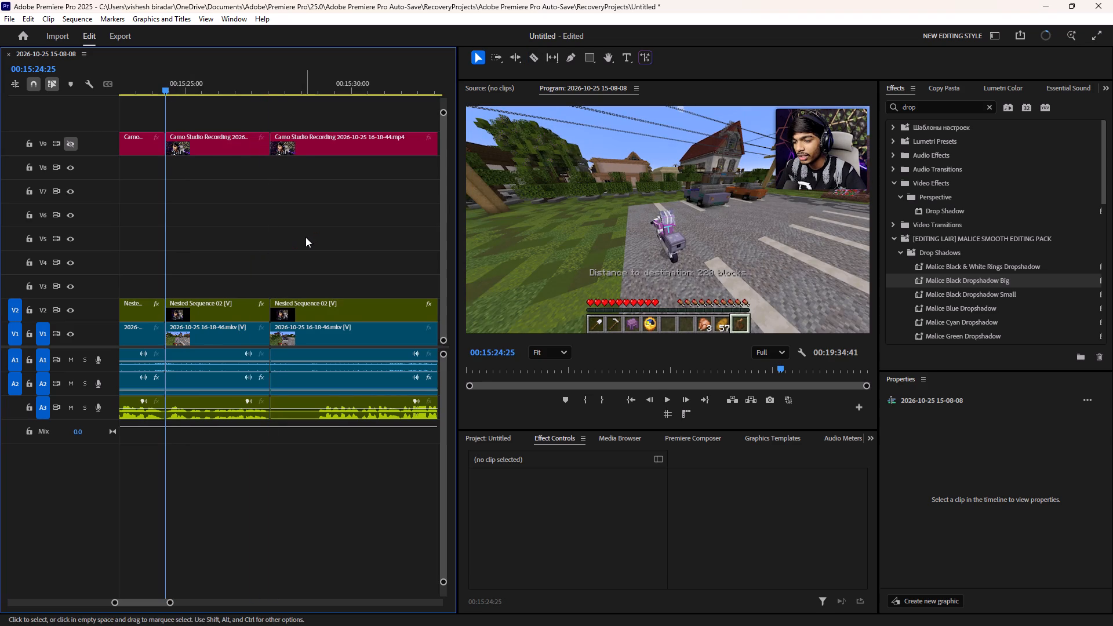
Play the scooter footage beyond the 00:15:27:34 cut up to 00:15:42:30, listening for where the unwanted section ends.
{"action": "key", "text": "space"}
{"action": "left_click_drag", "start_coordinate": [242, 85], "coordinate": [322, 246]}
{"action": "key", "text": "space"}
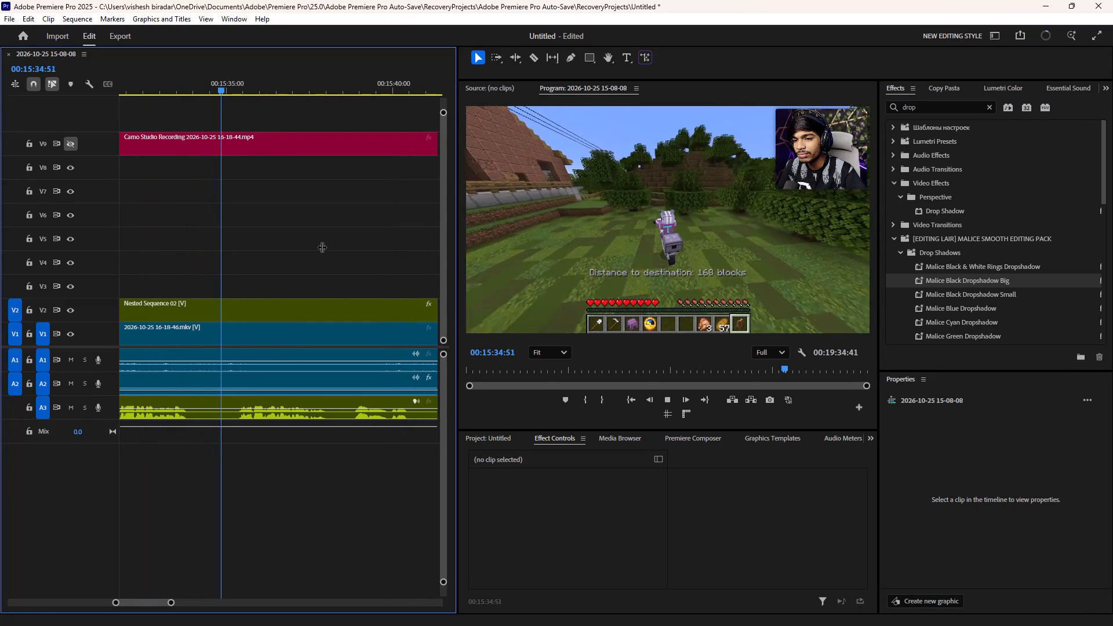
{"action": "scroll", "coordinate": [334, 275], "scroll_direction": "down", "scroll_amount": 4}
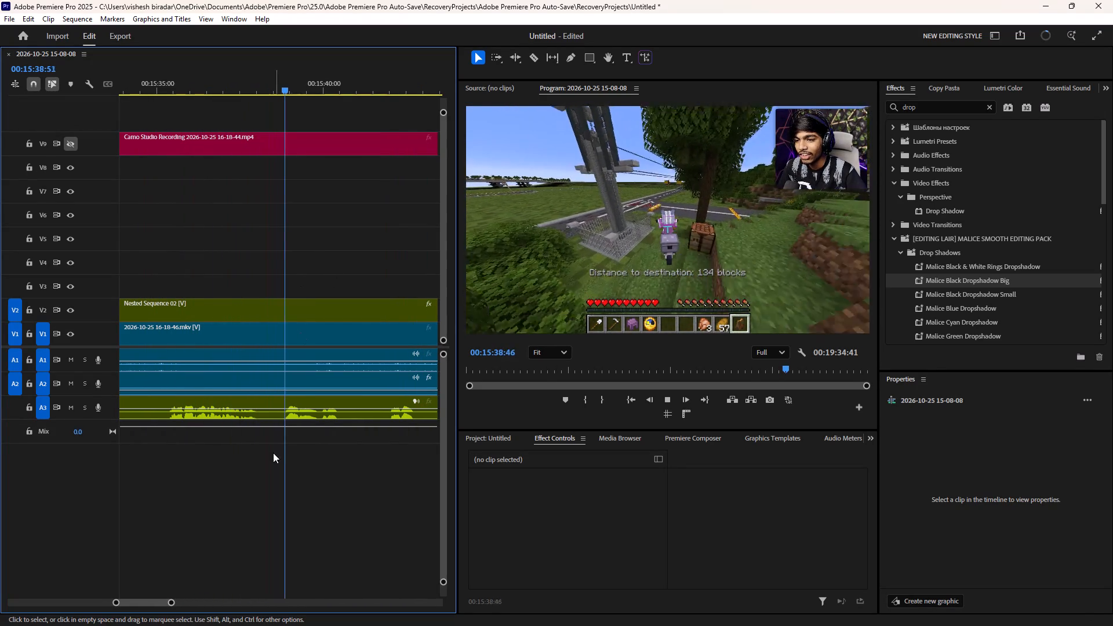
{"action": "left_click_drag", "start_coordinate": [170, 600], "coordinate": [205, 596]}
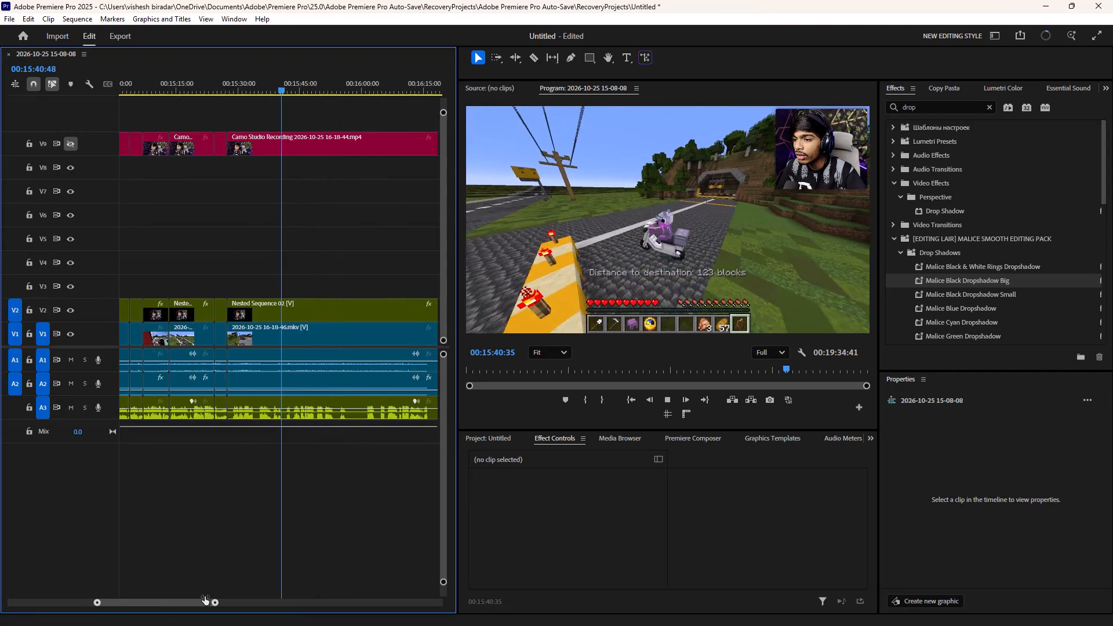
{"action": "left_click_drag", "start_coordinate": [205, 596], "coordinate": [202, 596]}
{"action": "key", "text": "space"}
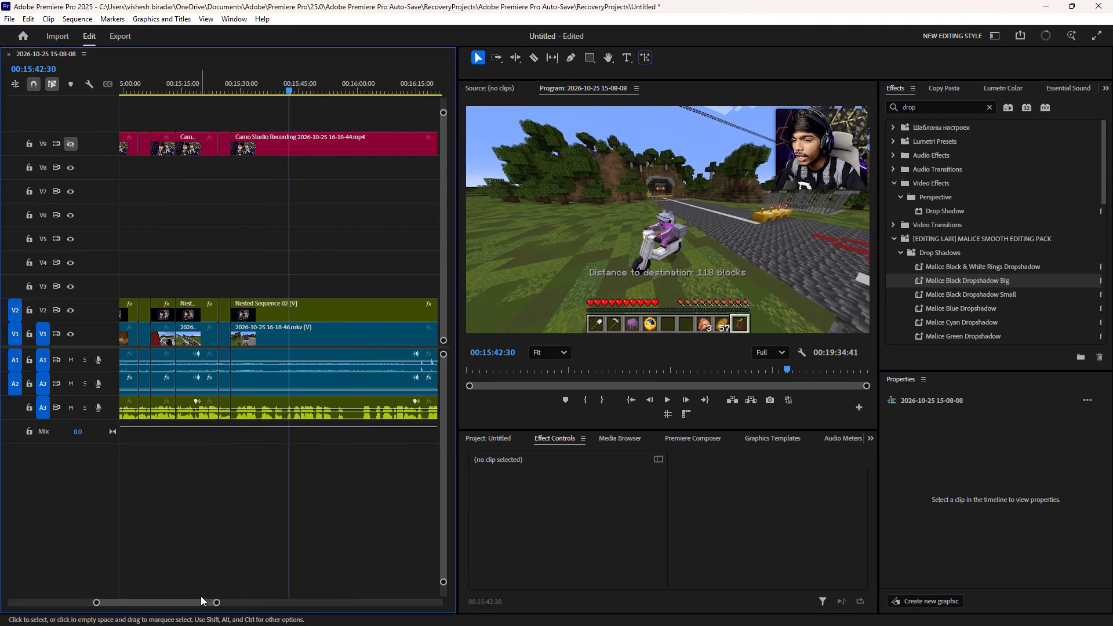
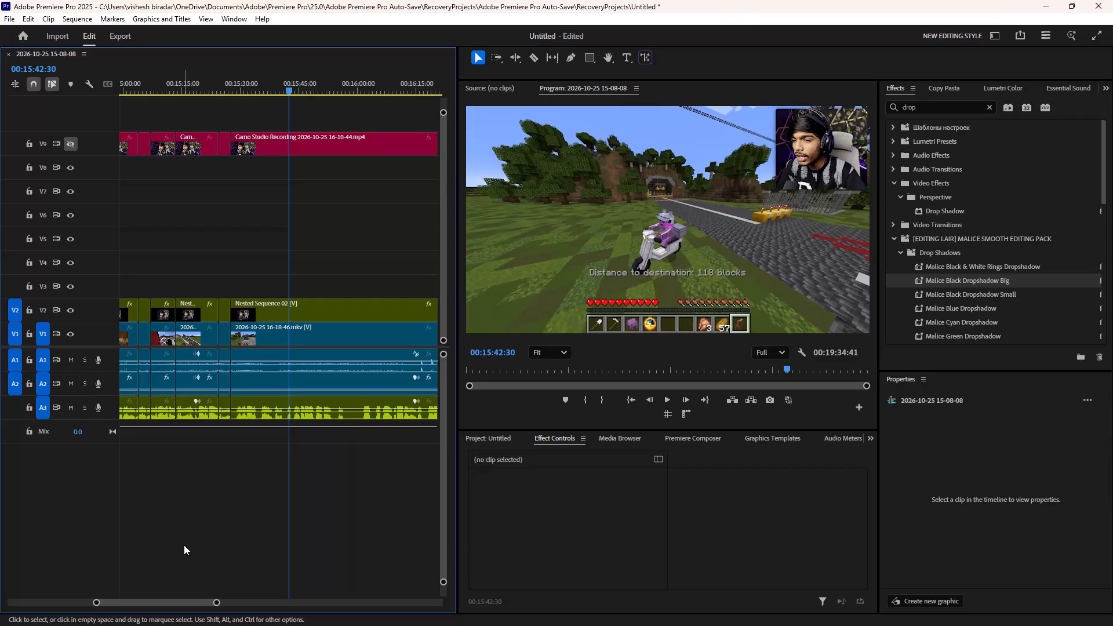
Review the rest of the scooter ride, cut all tracks at about 00:16:06:22, and ripple delete from the 00:15:27:34 cut to there.
{"action": "key", "text": "space"}
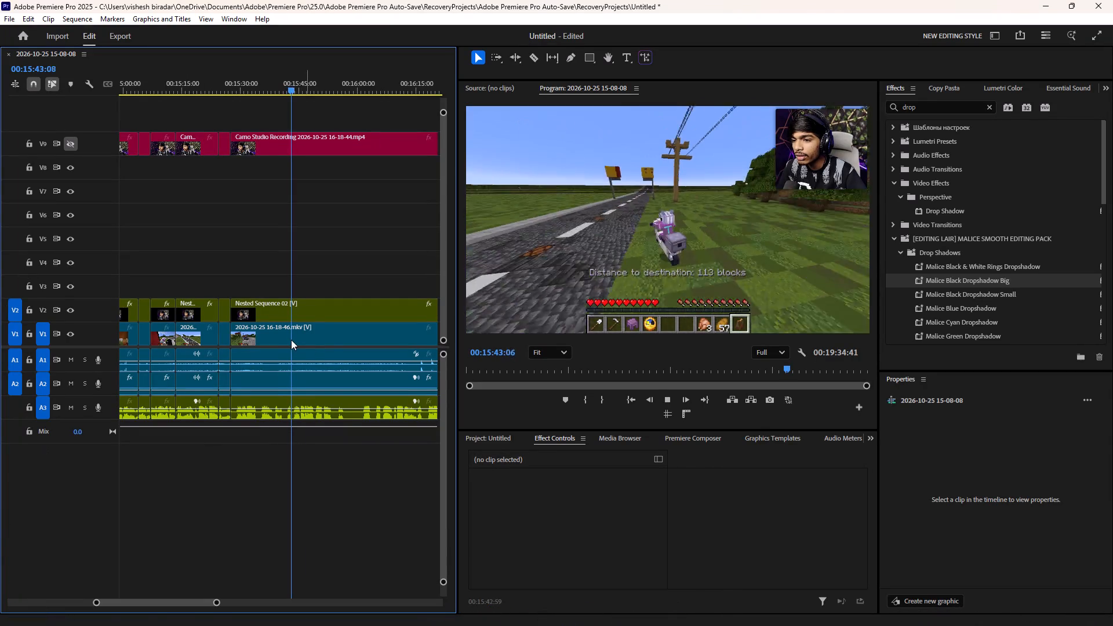
{"action": "scroll", "coordinate": [328, 304], "scroll_direction": "down", "scroll_amount": 1}
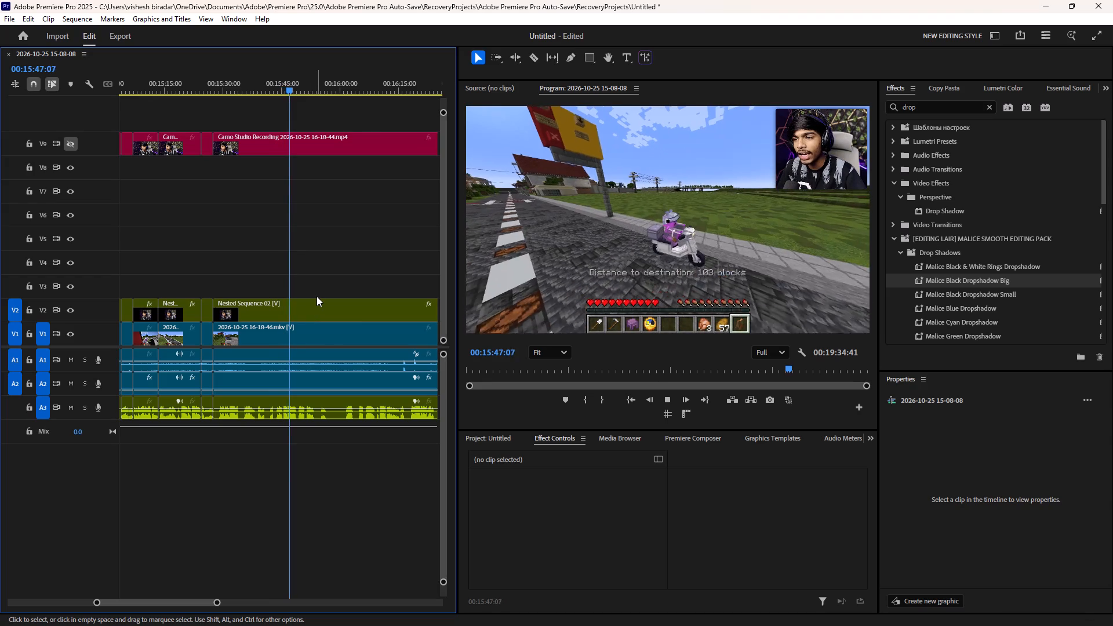
{"action": "key", "text": "space"}
{"action": "left_click_drag", "start_coordinate": [325, 87], "coordinate": [423, 179]}
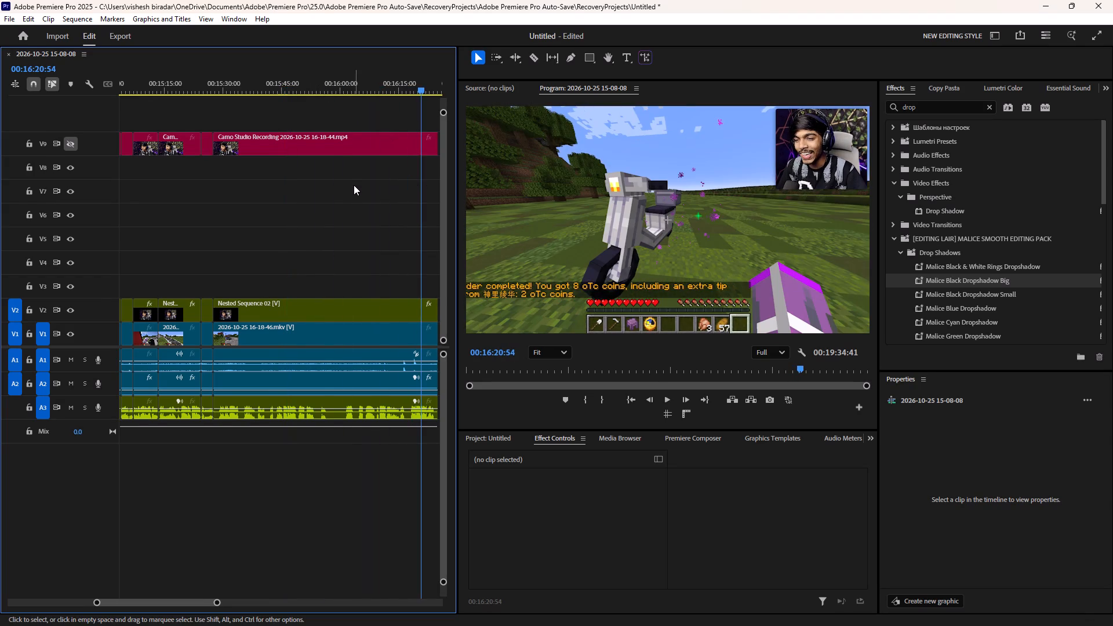
{"action": "key", "text": "space"}
{"action": "scroll", "coordinate": [354, 185], "scroll_direction": "down", "scroll_amount": 4}
{"action": "left_click_drag", "start_coordinate": [350, 85], "coordinate": [295, 185]}
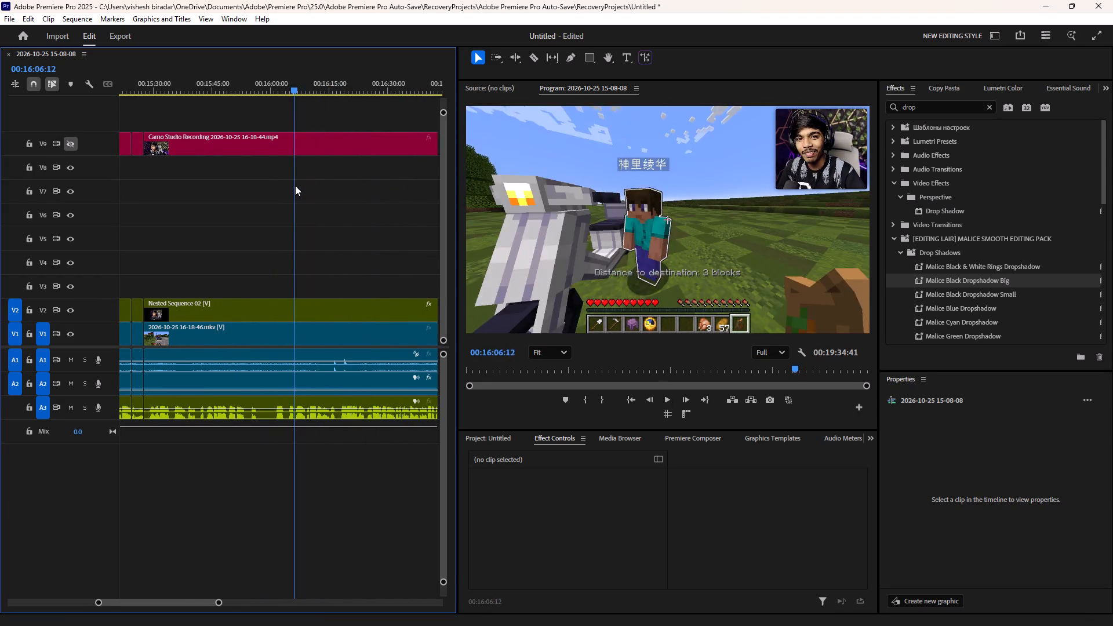
{"action": "left_click_drag", "start_coordinate": [295, 185], "coordinate": [295, 187]}
{"action": "key", "text": "space"}
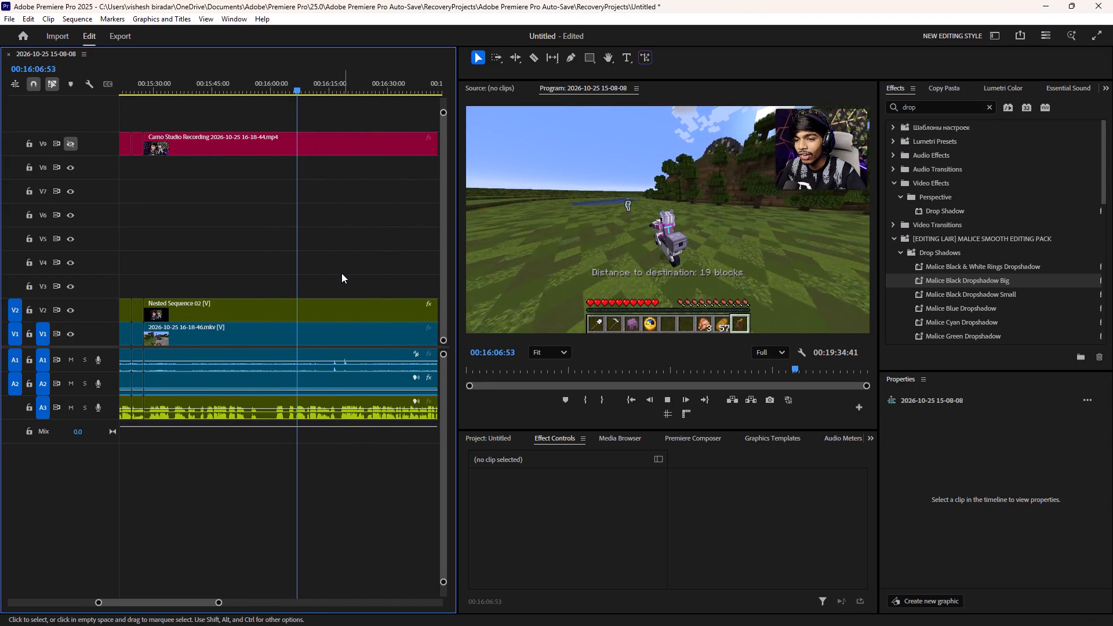
{"action": "key", "text": "space"}
{"action": "key", "text": "space"}
{"action": "key", "text": "space"}
{"action": "left_click_drag", "start_coordinate": [218, 600], "coordinate": [197, 619]}
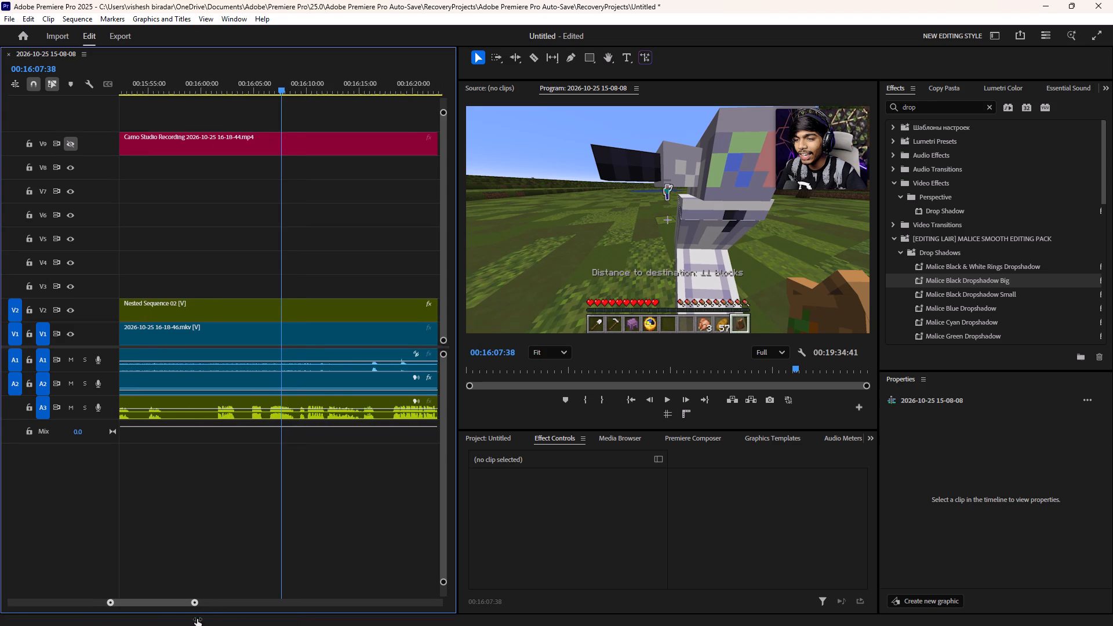
{"action": "left_click_drag", "start_coordinate": [197, 619], "coordinate": [191, 620]}
{"action": "key", "text": "c"}
{"action": "left_click", "coordinate": [258, 494], "text": "shift"}
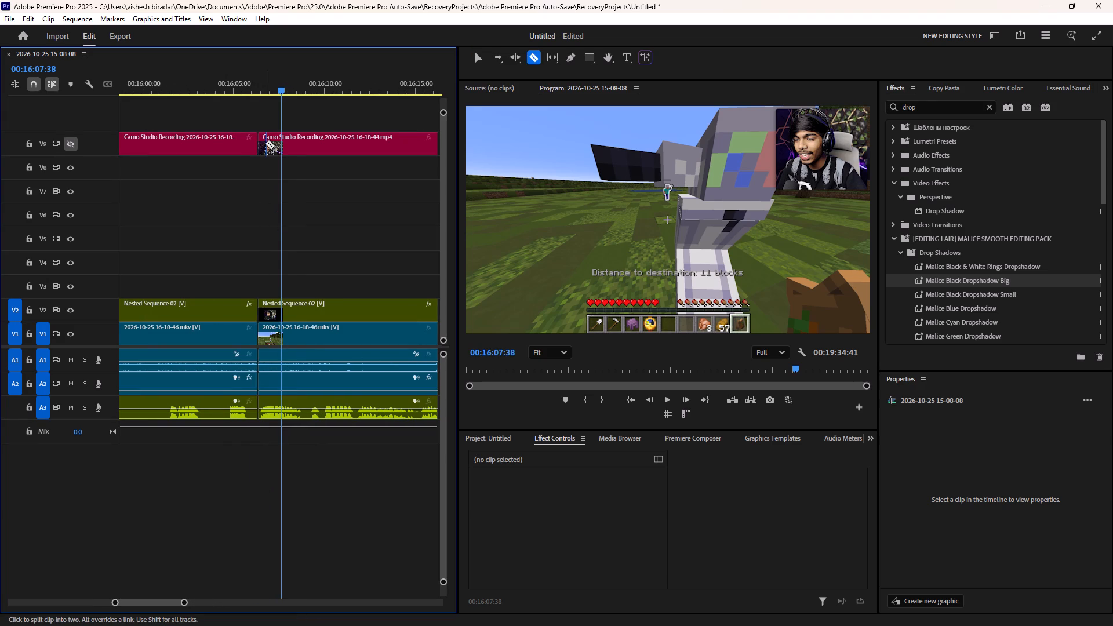
{"action": "left_click_drag", "start_coordinate": [267, 88], "coordinate": [202, 133]}
{"action": "key", "text": "x"}
{"action": "key", "text": "shift+d"}
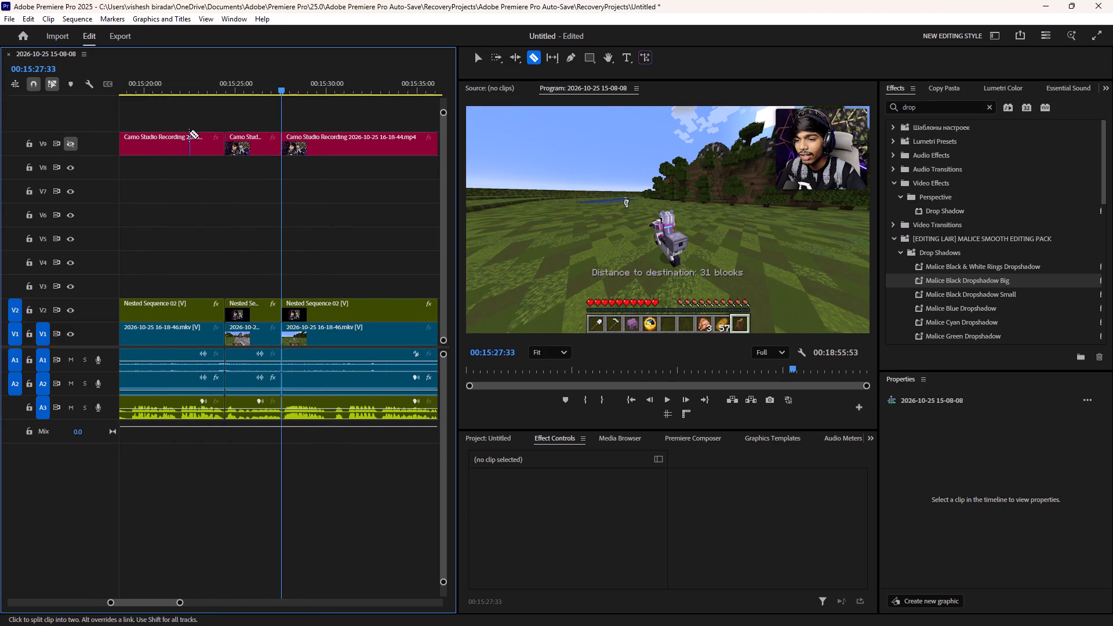
Play on from the join, cut all tracks at 00:15:37:36 and about 00:15:39:10, and ripple delete the silent segment between the cuts.
{"action": "key", "text": "space"}
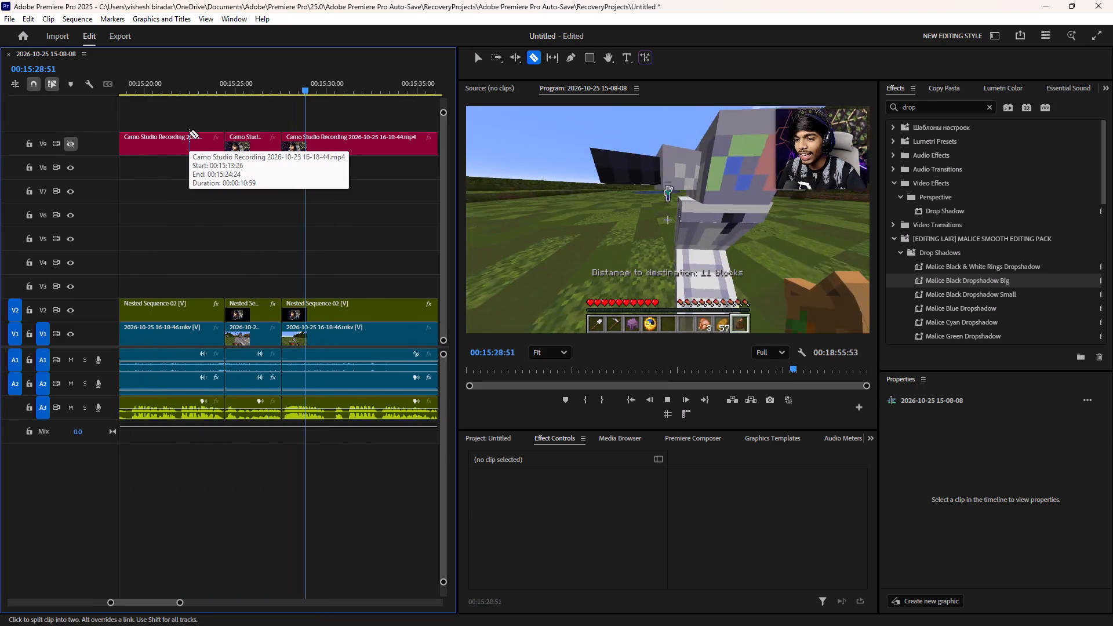
{"action": "key", "text": "space"}
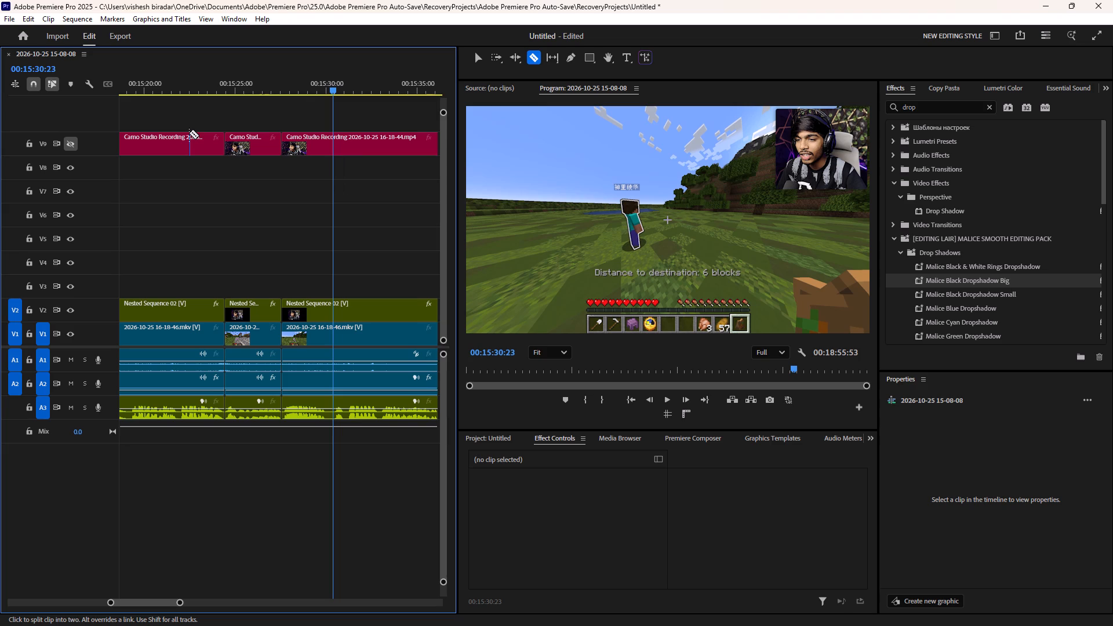
{"action": "key", "text": "space"}
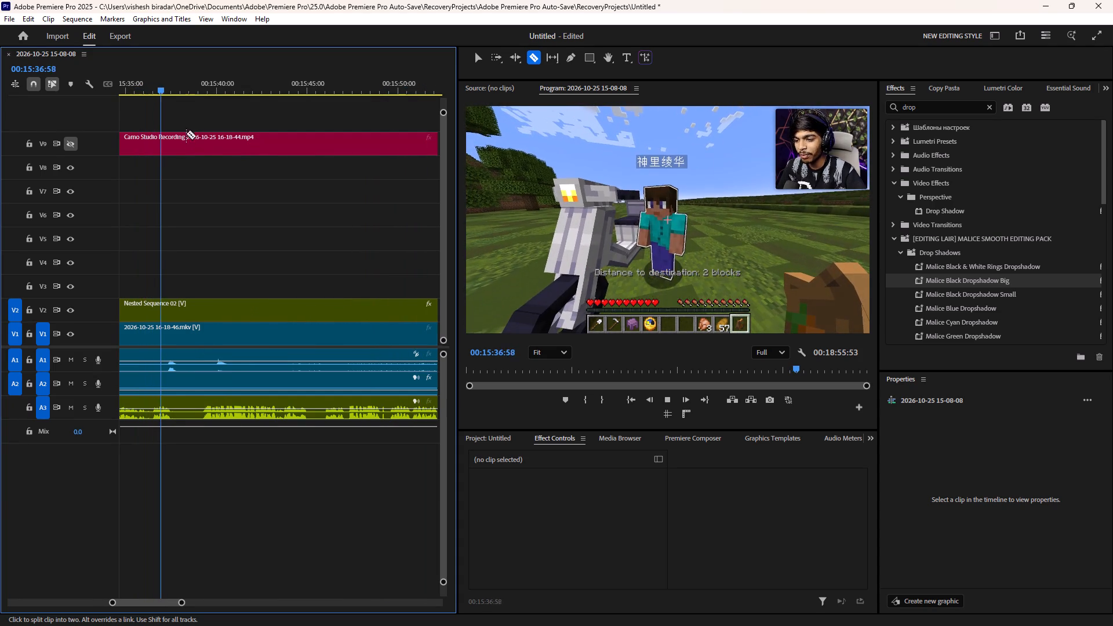
{"action": "key", "text": "space"}
{"action": "left_click", "coordinate": [172, 307], "text": "shift"}
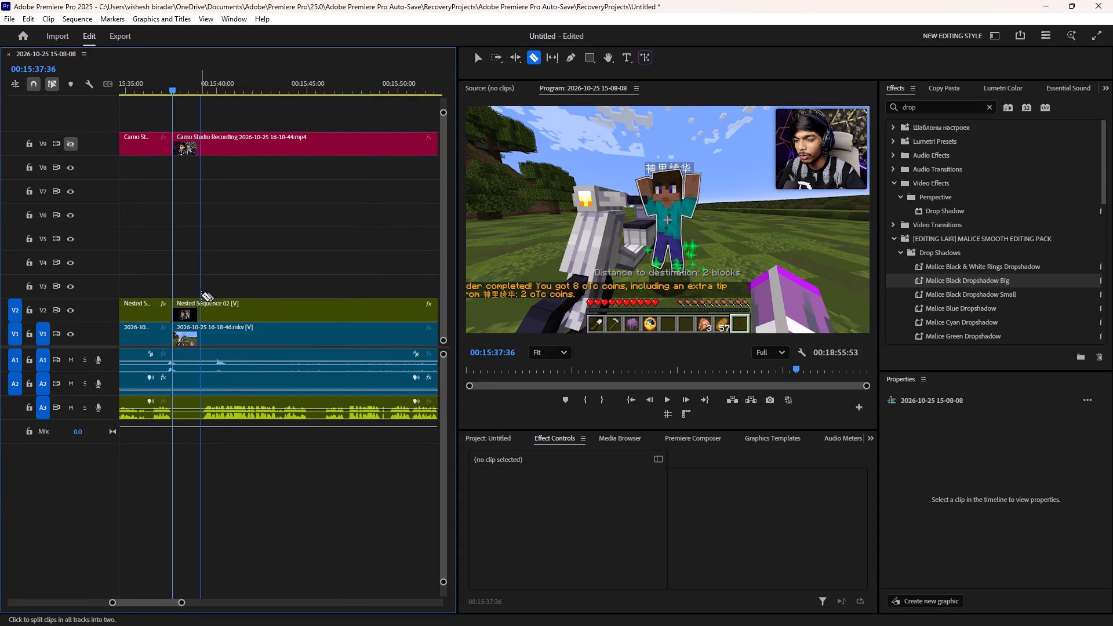
{"action": "left_click", "coordinate": [201, 295], "text": "shift"}
{"action": "type", "text": "CX"}
{"action": "type", "text": "d"}
Play on, cut all tracks at 00:15:43:33 and about 00:15:44:20, and ripple delete the short pause between the cuts.
{"action": "key", "text": "space"}
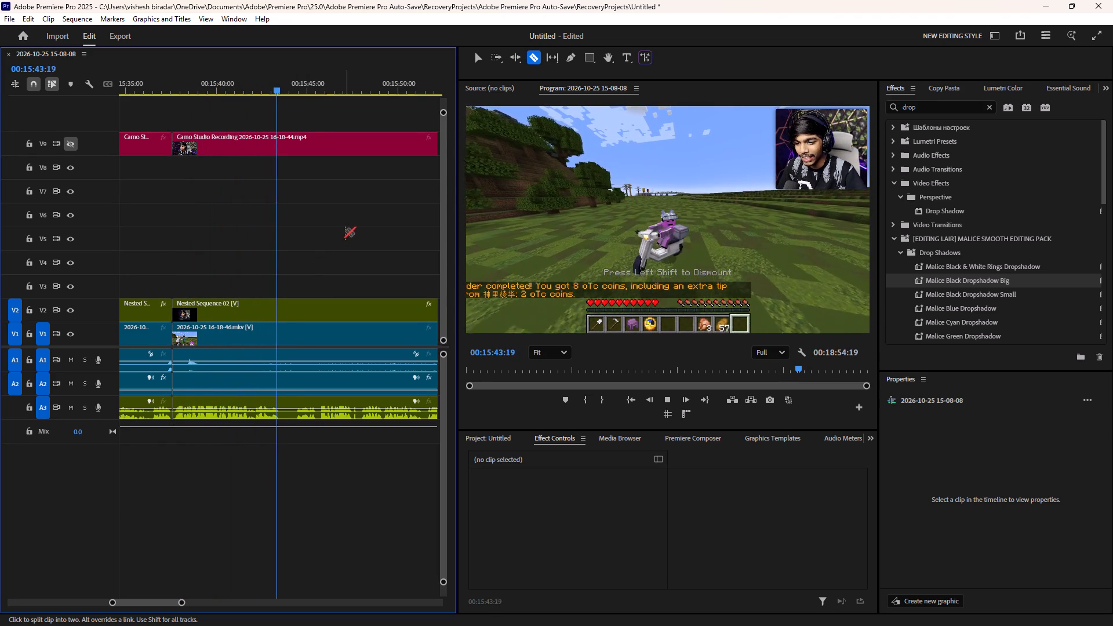
{"action": "left_click", "coordinate": [282, 261], "text": "shift"}
{"action": "left_click", "coordinate": [295, 256], "text": "shift"}
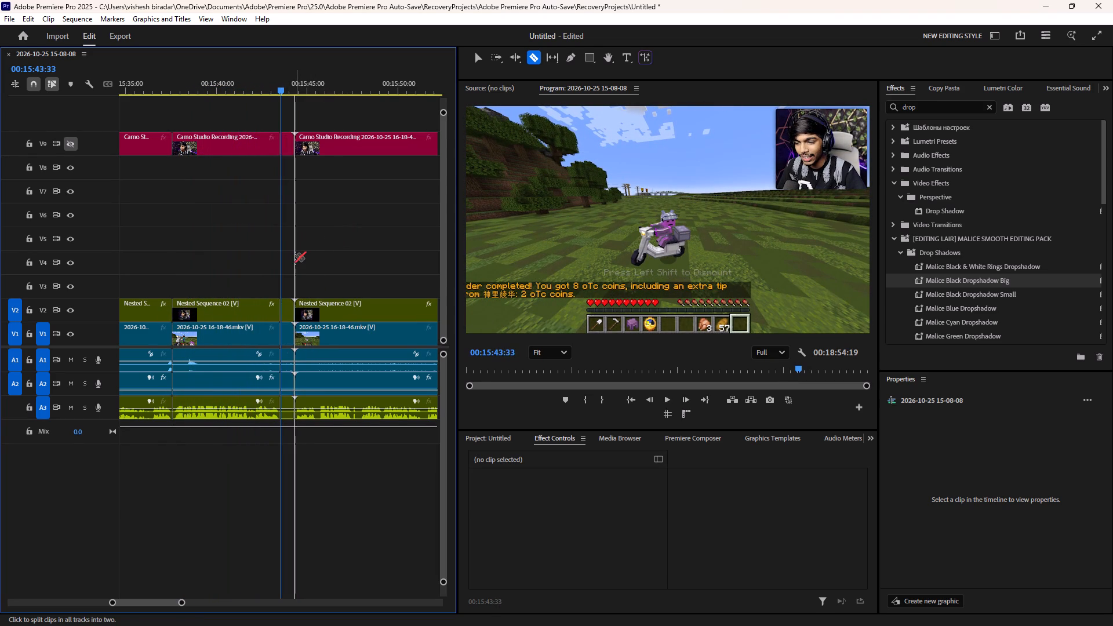
{"action": "key", "text": "x"}
{"action": "type", "text": "D"}
Play on from the join and cut all tracks at about 00:15:50:29, in the gap in the speech.
{"action": "key", "text": "space"}
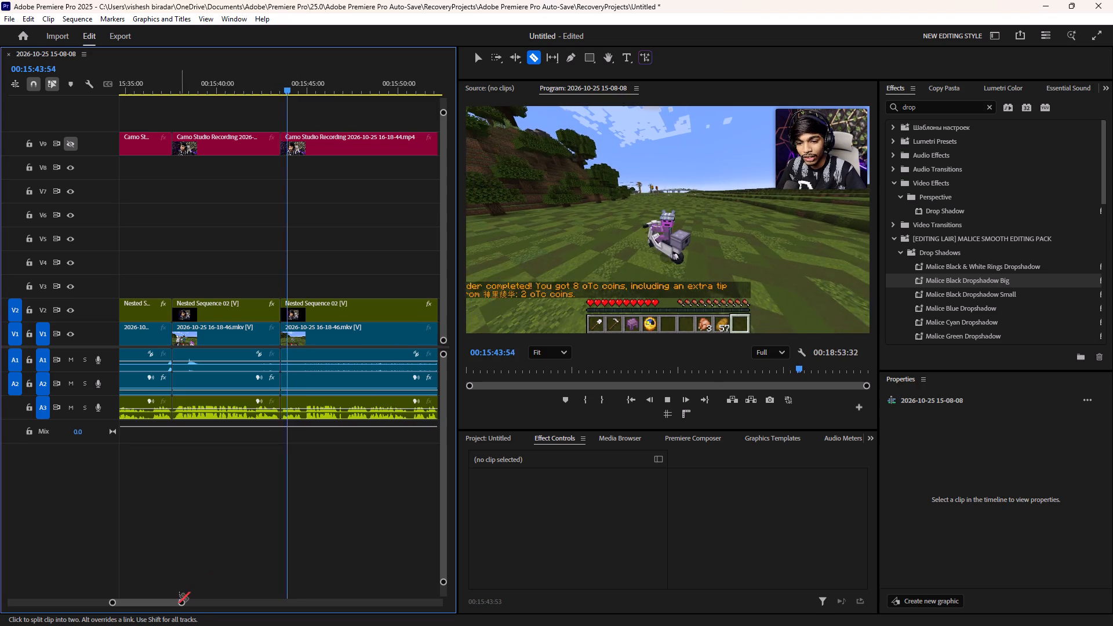
{"action": "left_click_drag", "start_coordinate": [181, 600], "coordinate": [314, 576]}
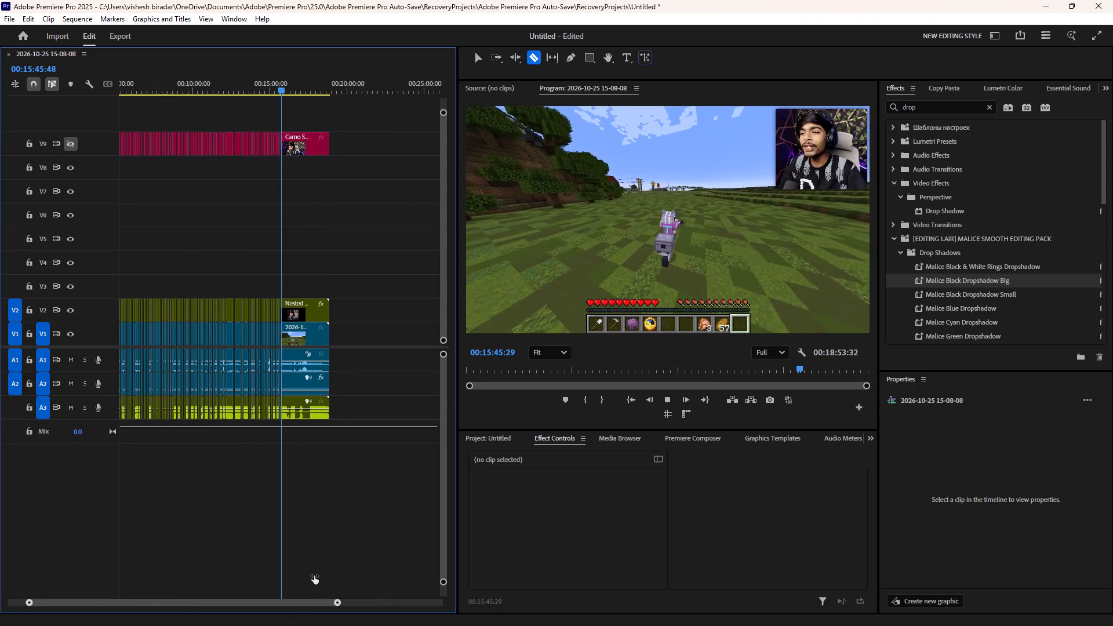
{"action": "left_click_drag", "start_coordinate": [314, 576], "coordinate": [210, 574]}
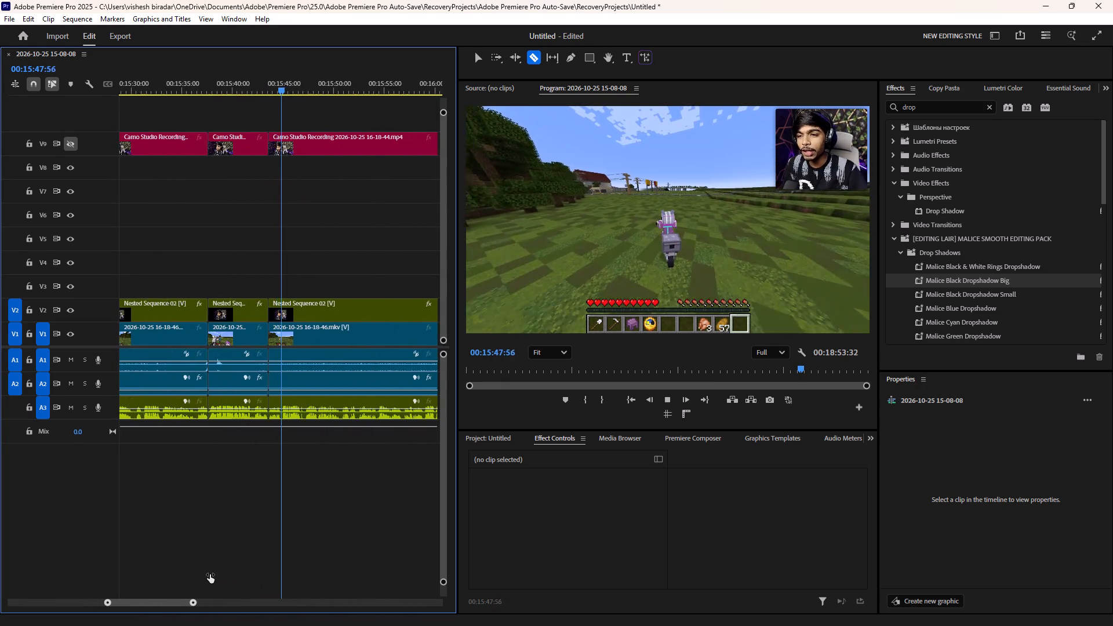
{"action": "left_click_drag", "start_coordinate": [210, 574], "coordinate": [188, 569]}
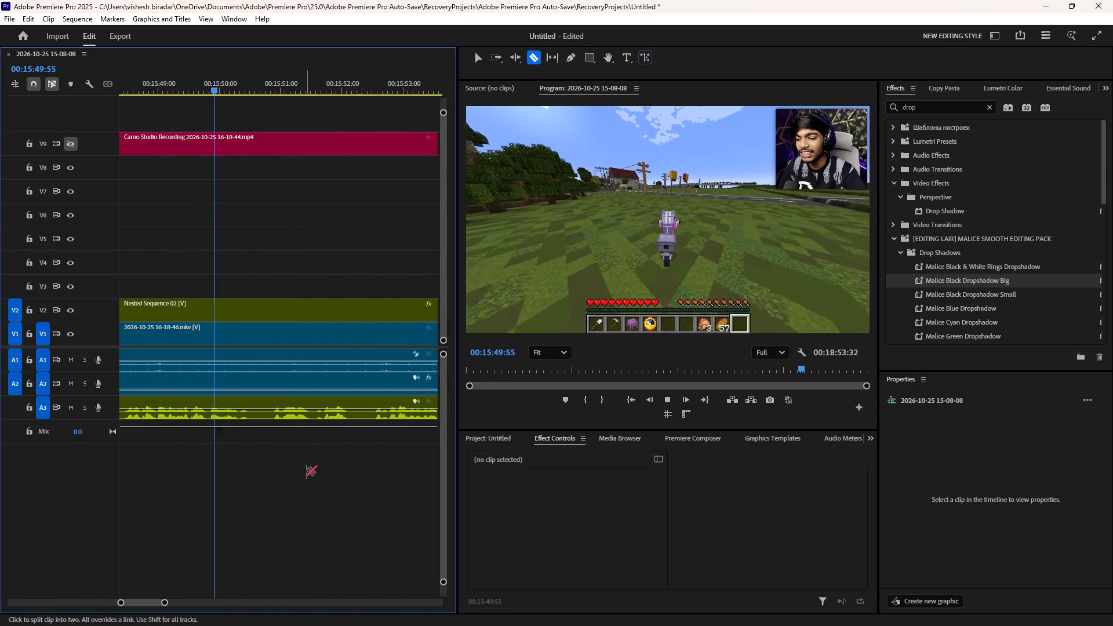
{"action": "key", "text": "space"}
{"action": "left_click", "coordinate": [250, 489], "text": "shift"}
Review the footage beyond that cut, cut all tracks at about 00:15:54:21, and ripple delete the section between the two cuts.
{"action": "key", "text": "space"}
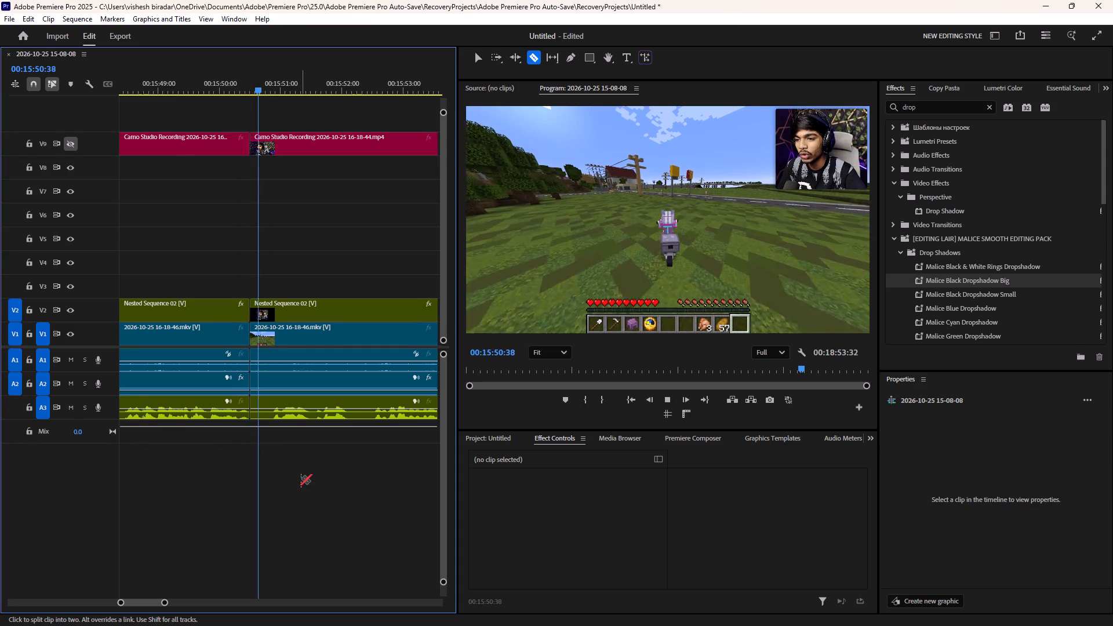
{"action": "key", "text": "v"}
{"action": "scroll", "coordinate": [301, 478], "scroll_direction": "down", "scroll_amount": 5}
{"action": "left_click_drag", "start_coordinate": [242, 92], "coordinate": [373, 141]}
{"action": "key", "text": "space"}
{"action": "scroll", "coordinate": [244, 242], "scroll_direction": "down", "scroll_amount": 2}
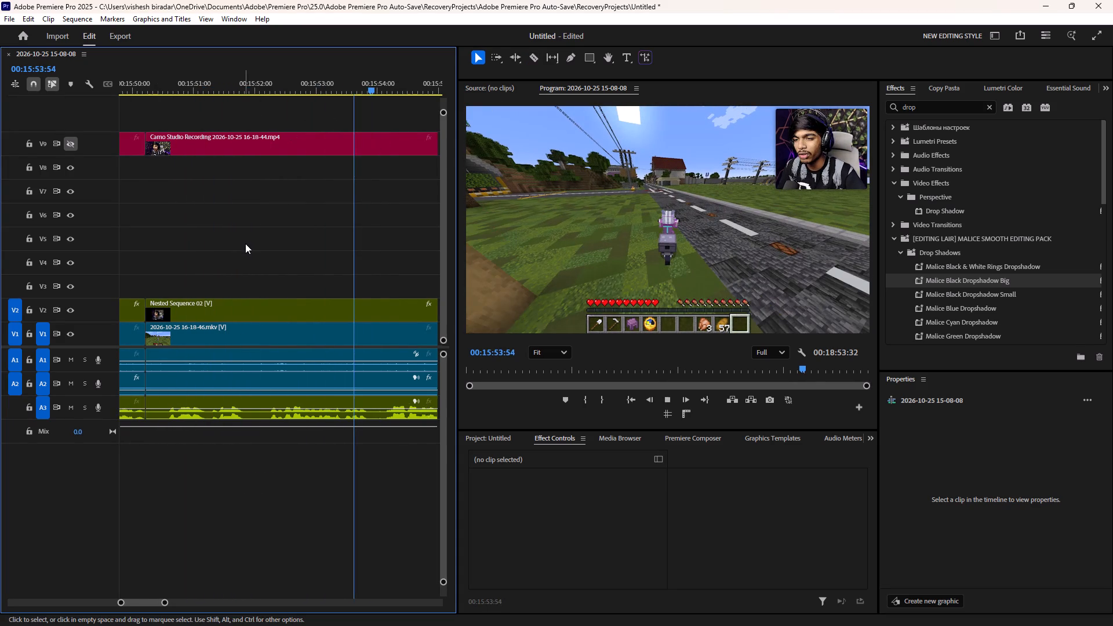
{"action": "scroll", "coordinate": [245, 243], "scroll_direction": "down", "scroll_amount": 4}
{"action": "scroll", "coordinate": [309, 281], "scroll_direction": "down", "scroll_amount": 1}
{"action": "key", "text": "space"}
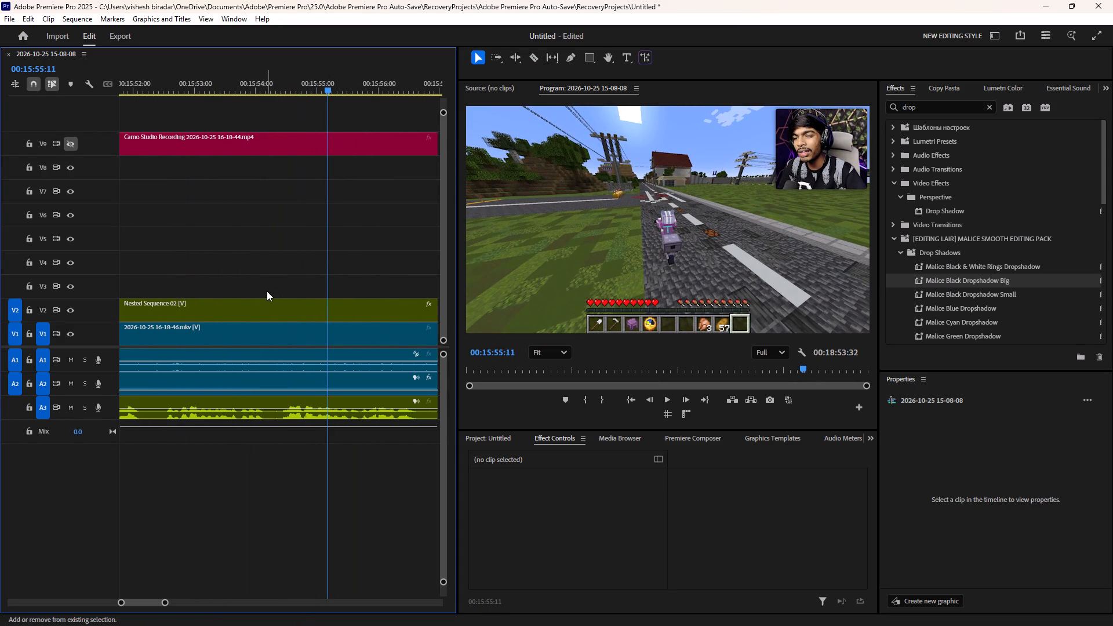
{"action": "key", "text": "c"}
{"action": "left_click", "coordinate": [278, 281], "text": "shift"}
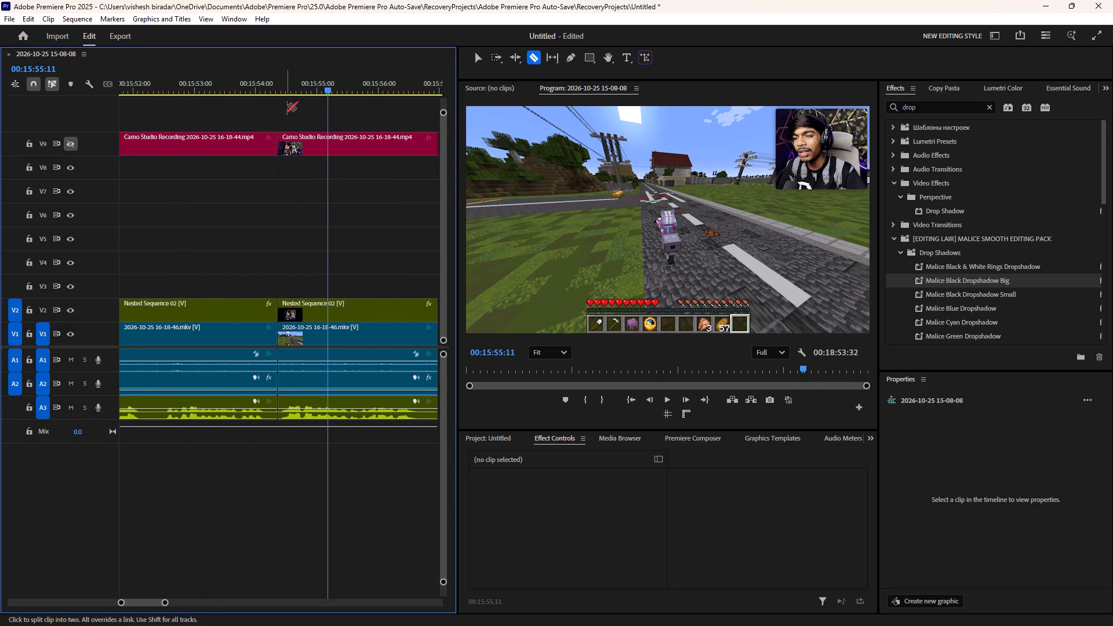
{"action": "left_click_drag", "start_coordinate": [299, 88], "coordinate": [260, 130]}
{"action": "key", "text": "x"}
{"action": "key", "text": "shift+d"}
Play on along the road, cut all tracks at about 00:16:03:40 and 00:16:16:40, and ripple delete the ride section between the cuts.
{"action": "key", "text": "space"}
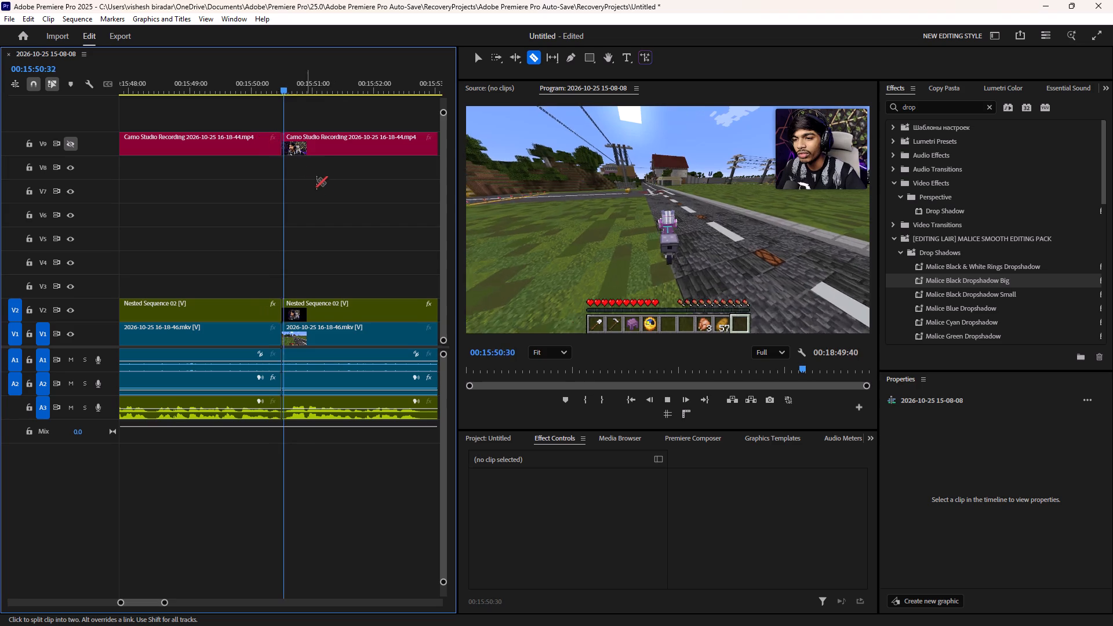
{"action": "scroll", "coordinate": [326, 201], "scroll_direction": "down", "scroll_amount": 8}
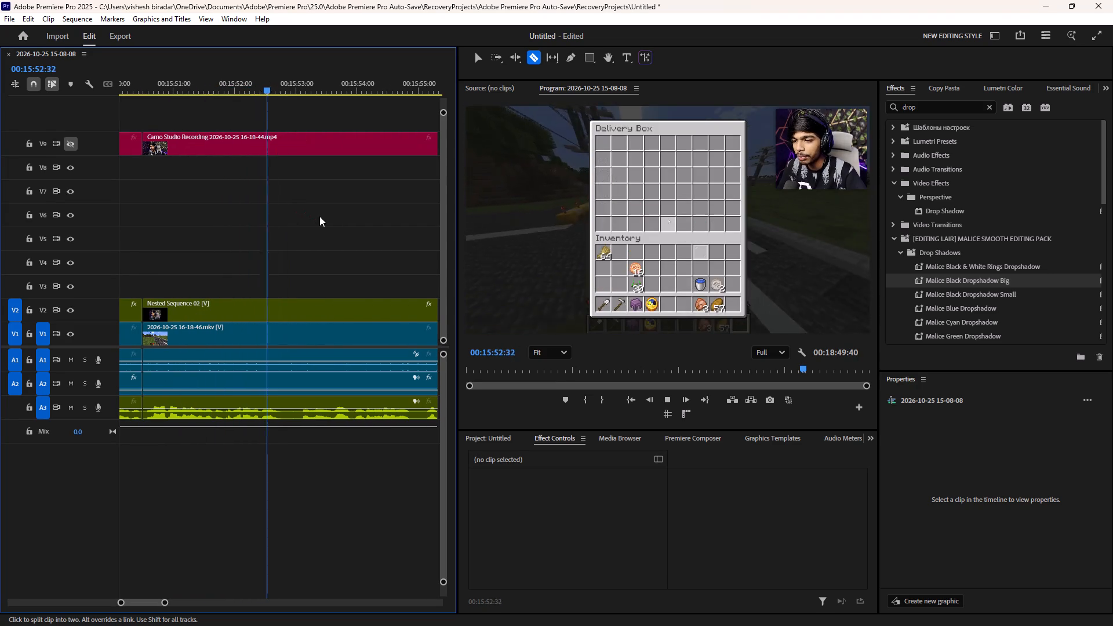
{"action": "scroll", "coordinate": [319, 216], "scroll_direction": "down", "scroll_amount": 8}
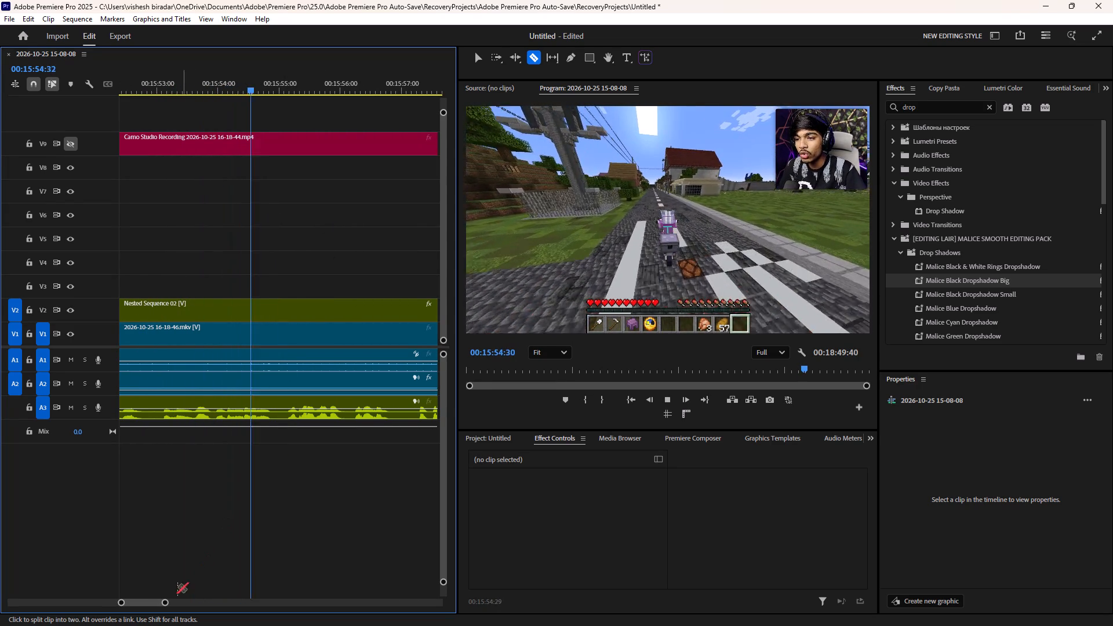
{"action": "left_click_drag", "start_coordinate": [166, 602], "coordinate": [198, 581]}
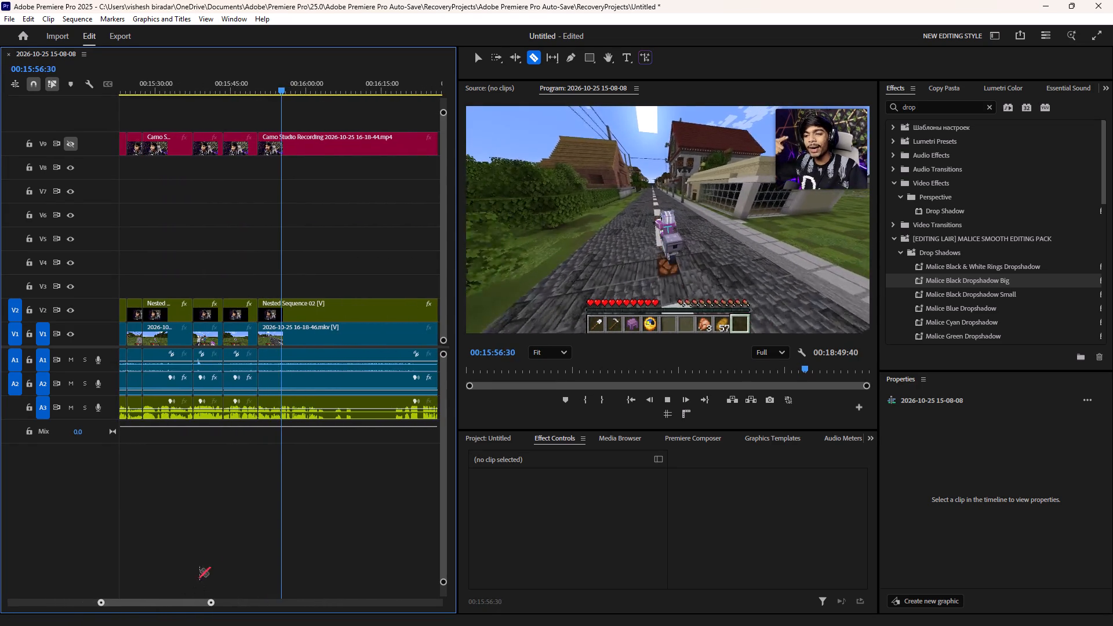
{"action": "scroll", "coordinate": [321, 486], "scroll_direction": "down", "scroll_amount": 4}
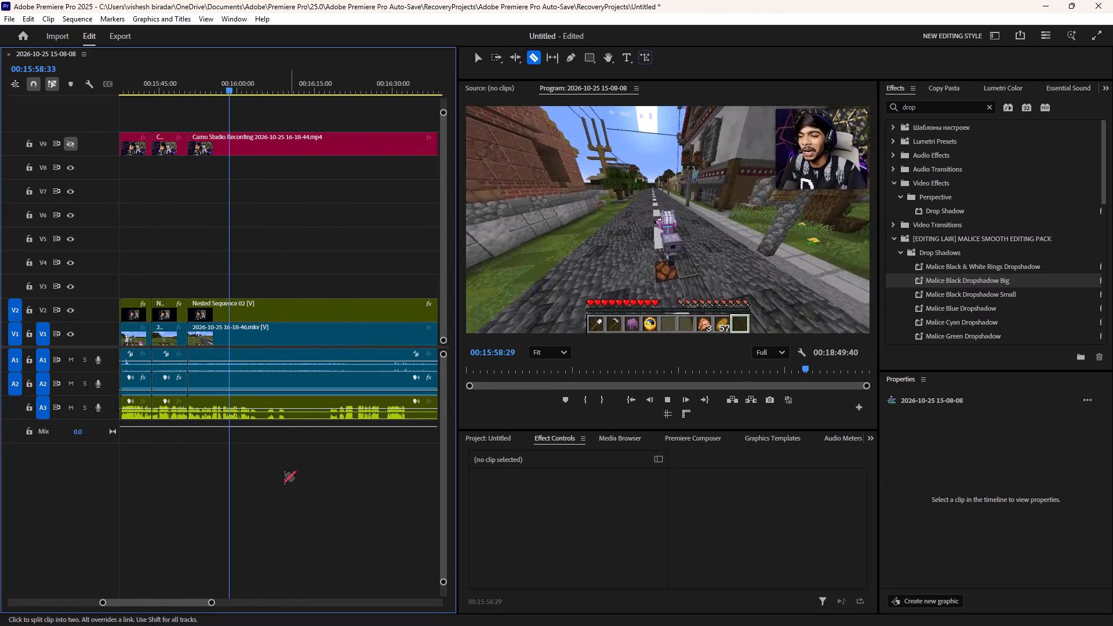
{"action": "key", "text": "space"}
{"action": "key", "text": "space"}
{"action": "left_click_drag", "start_coordinate": [256, 492], "coordinate": [263, 490], "text": "shift"}
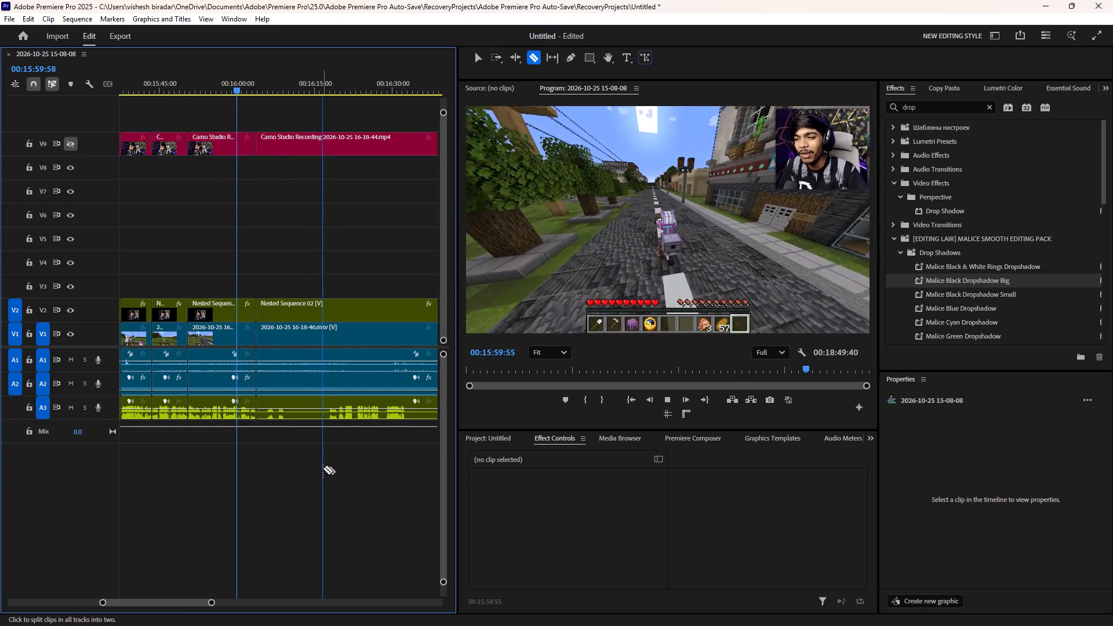
{"action": "left_click", "coordinate": [323, 467], "text": "shift"}
{"action": "key", "text": "space"}
{"action": "key", "text": "space"}
{"action": "left_click_drag", "start_coordinate": [256, 85], "coordinate": [271, 109]}
{"action": "key", "text": "x"}
{"action": "key", "text": "shift+d"}
Play on to the shop signs, cut all tracks at 00:16:09:19 and about 00:16:10:08, and ripple delete the pause between the cuts.
{"action": "key", "text": "space"}
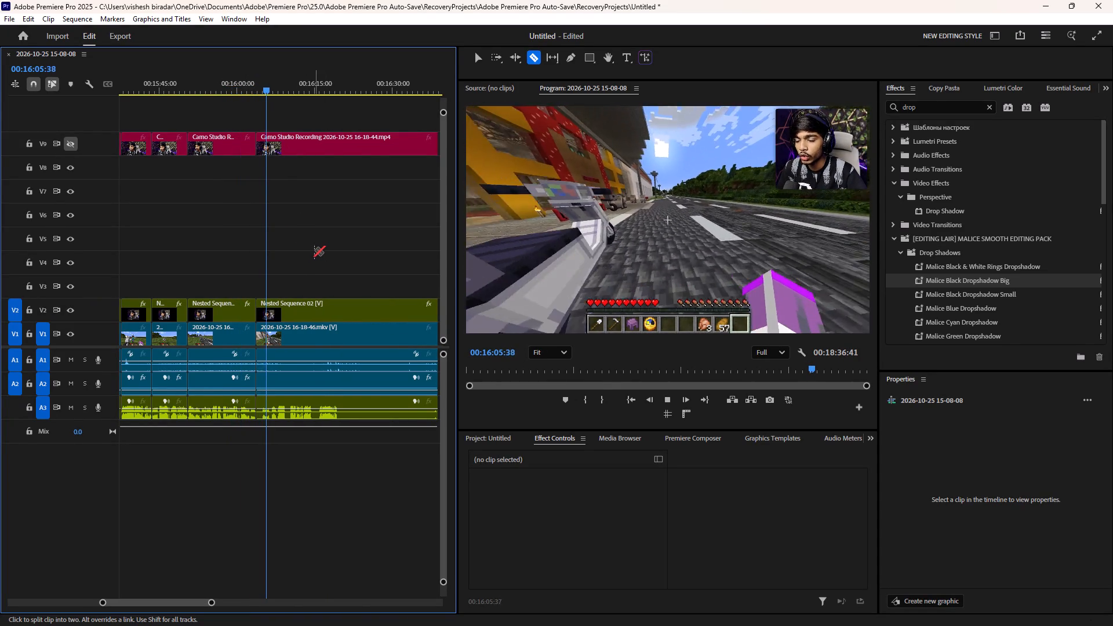
{"action": "scroll", "coordinate": [314, 250], "scroll_direction": "down", "scroll_amount": 3}
{"action": "left_click_drag", "start_coordinate": [212, 602], "coordinate": [199, 607]}
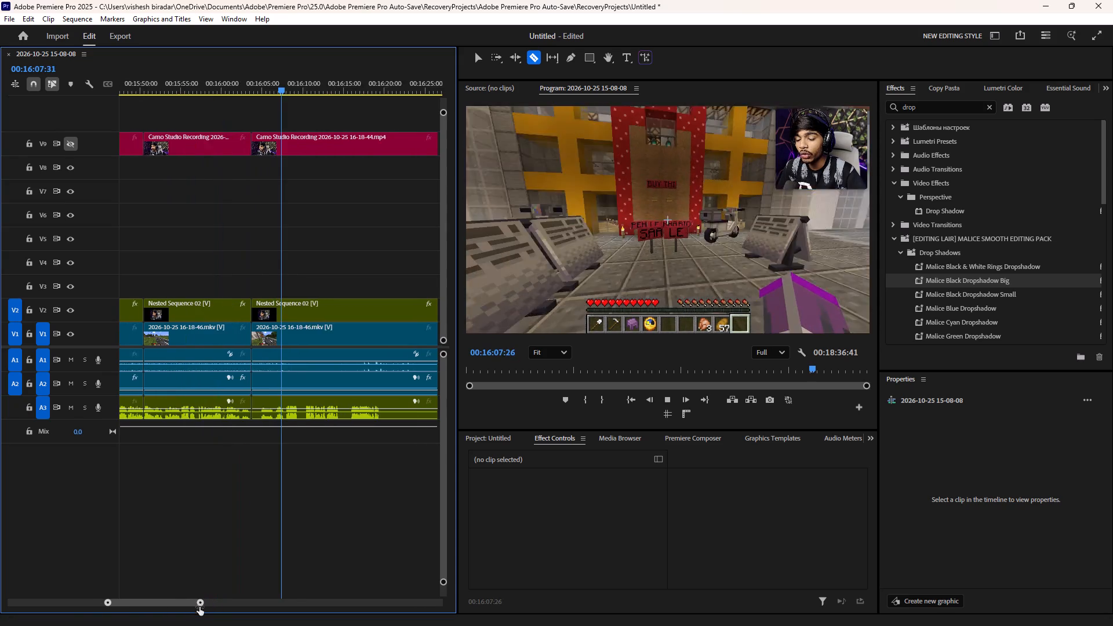
{"action": "left_click_drag", "start_coordinate": [199, 607], "coordinate": [191, 612]}
{"action": "key", "text": "space"}
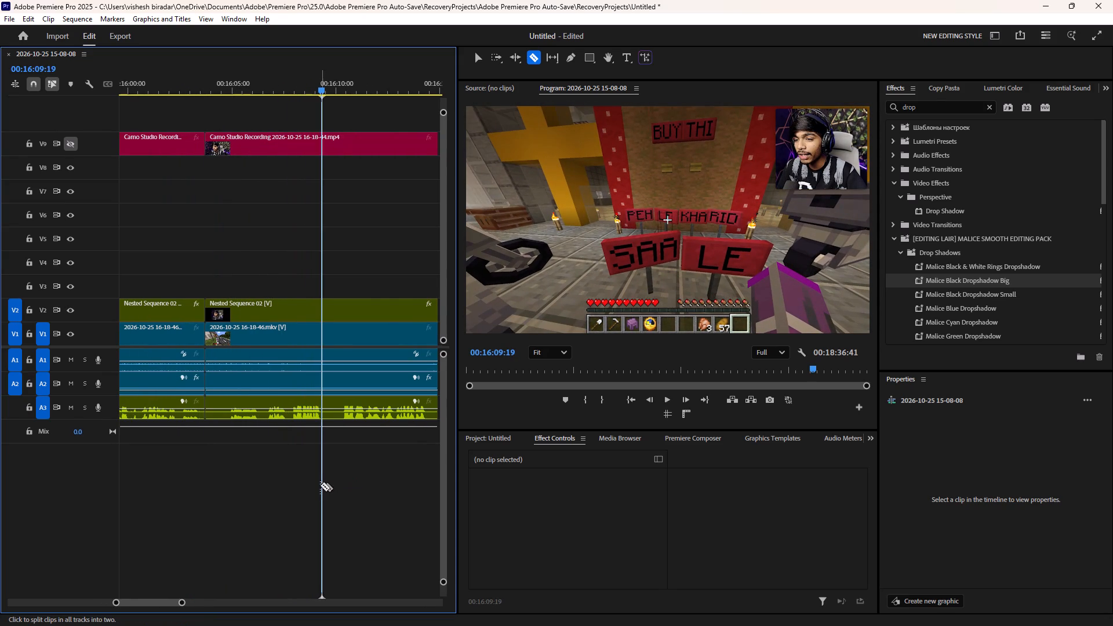
{"action": "left_click", "coordinate": [319, 486], "text": "shift"}
{"action": "left_click", "coordinate": [339, 475], "text": "shift"}
{"action": "key", "text": "x"}
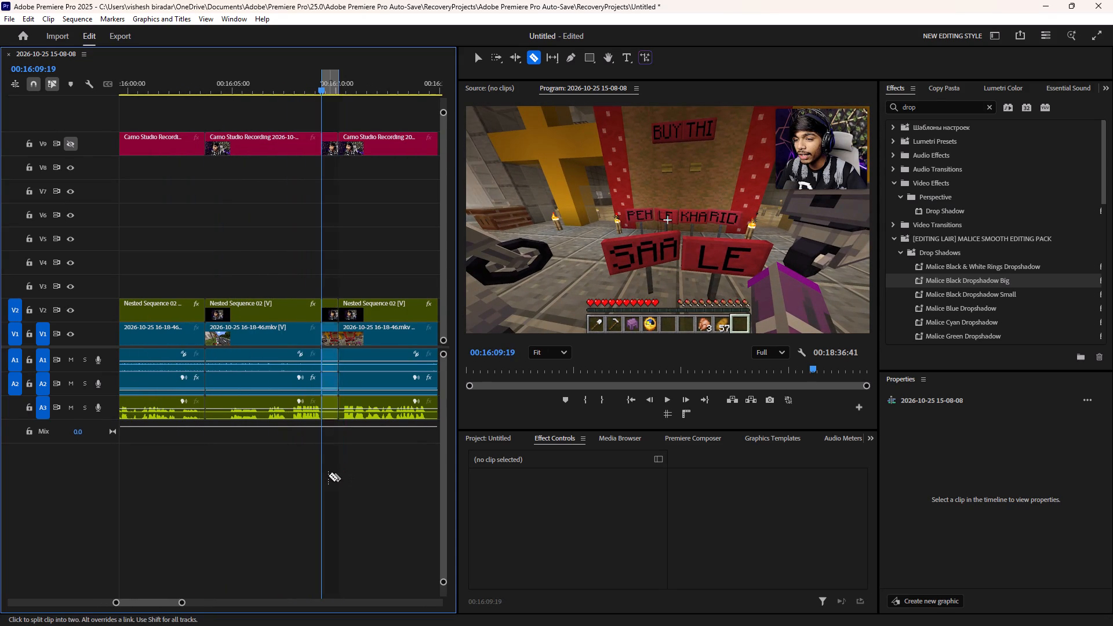
{"action": "type", "text": "D"}
Play on, cut all tracks at 00:16:13:37 and about 00:16:15:02, and ripple delete the silent segment between the cuts.
{"action": "key", "text": "space"}
{"action": "scroll", "coordinate": [328, 476], "scroll_direction": "down", "scroll_amount": 4}
{"action": "left_click", "coordinate": [341, 471], "text": "shift"}
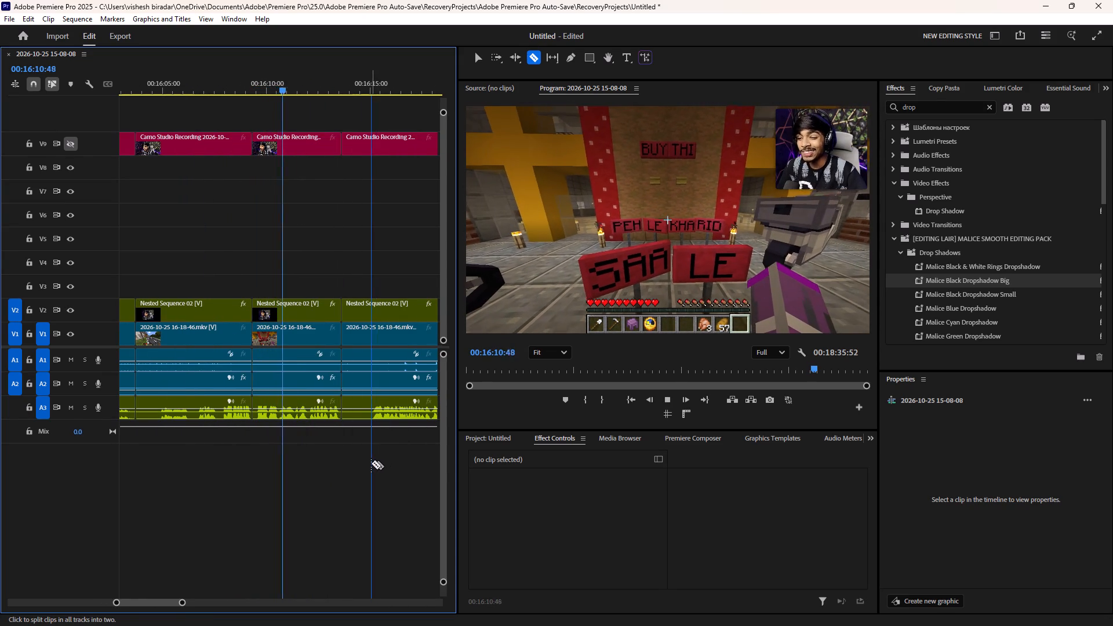
{"action": "left_click", "coordinate": [371, 463], "text": "shift"}
{"action": "left_click_drag", "start_coordinate": [325, 84], "coordinate": [343, 126]}
{"action": "key", "text": "x"}
{"action": "key", "text": "shift+d"}
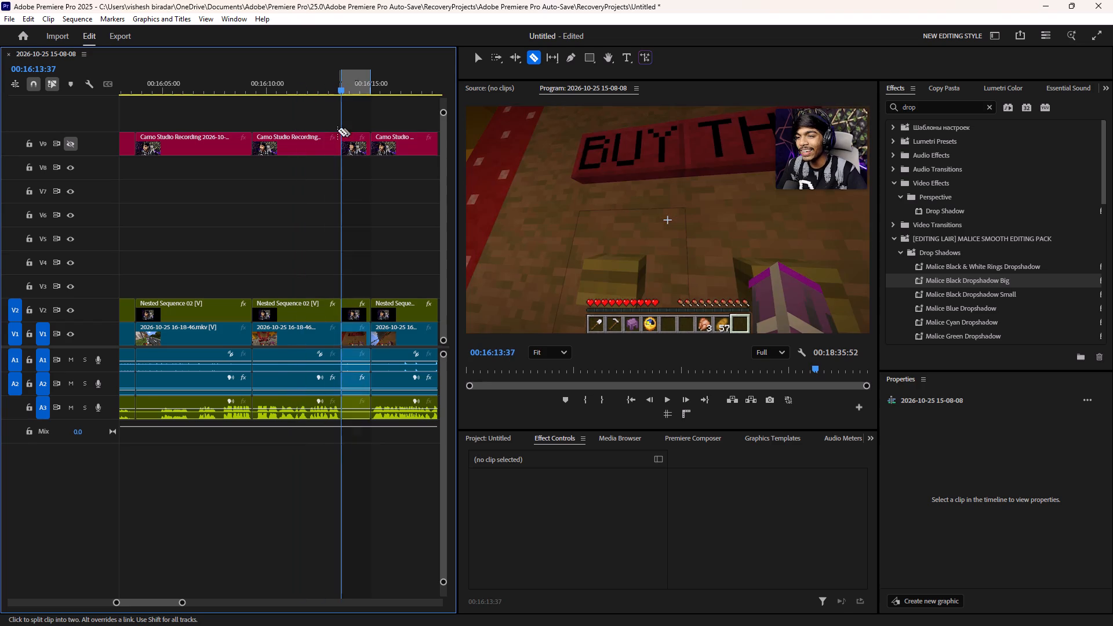
Resume playback from the cut at 00:16:13:37 and try to save the project.
{"action": "key", "text": "space"}
{"action": "scroll", "coordinate": [334, 190], "scroll_direction": "down", "scroll_amount": 6}
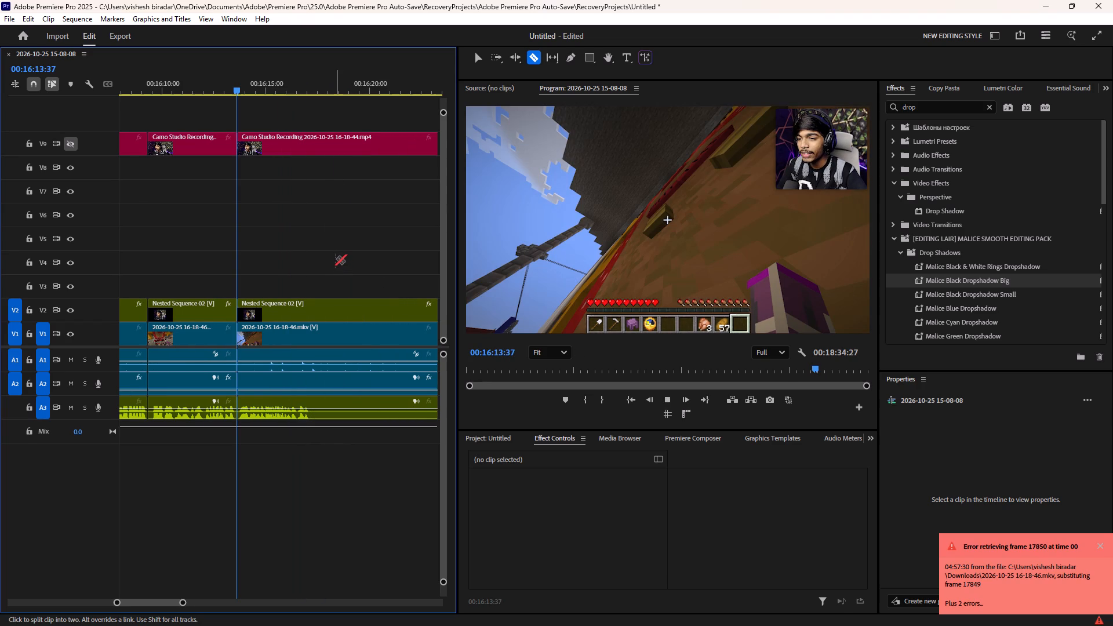
{"action": "key", "text": "ctrl+s"}
{"action": "key", "text": "ctrl+s"}
{"action": "key", "text": "ctrl+s"}
{"action": "key", "text": "ctrl+s"}
{"action": "key", "text": "ctrl+s"}
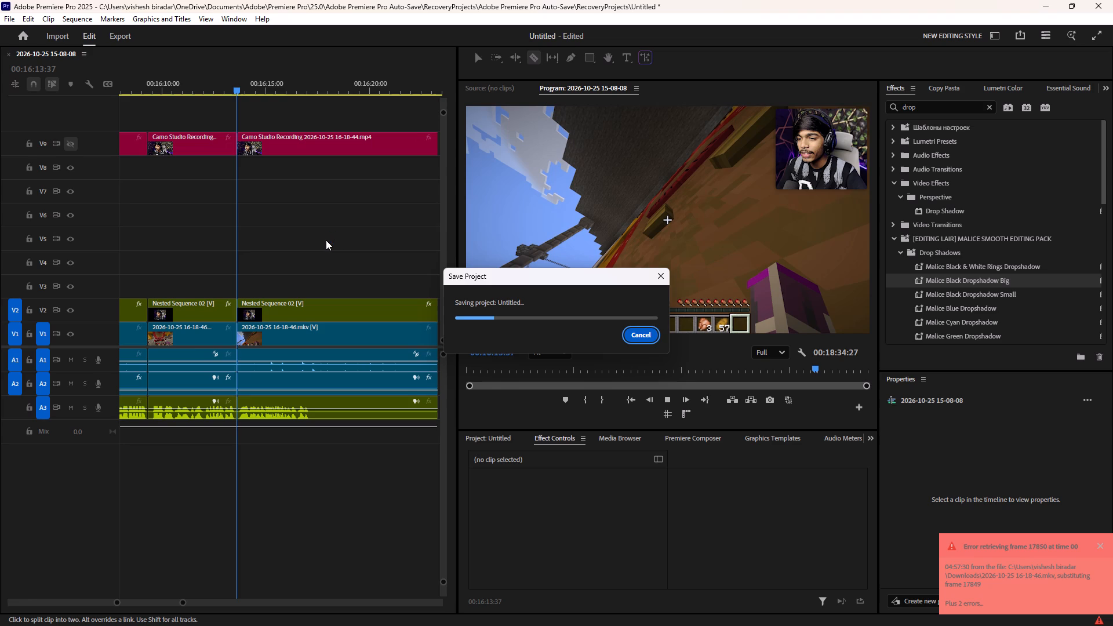
{"action": "left_click", "coordinate": [322, 257]}
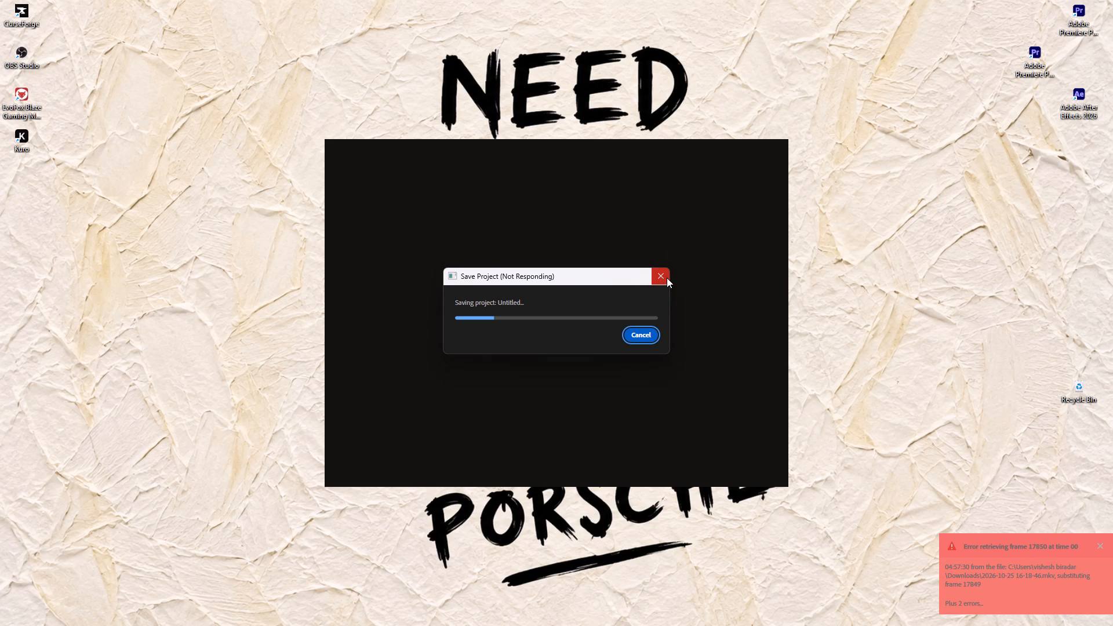
Close the unresponsive Premiere Pro window that is stuck on saving the project.
{"action": "left_click_drag", "start_coordinate": [817, 106], "coordinate": [798, 125]}
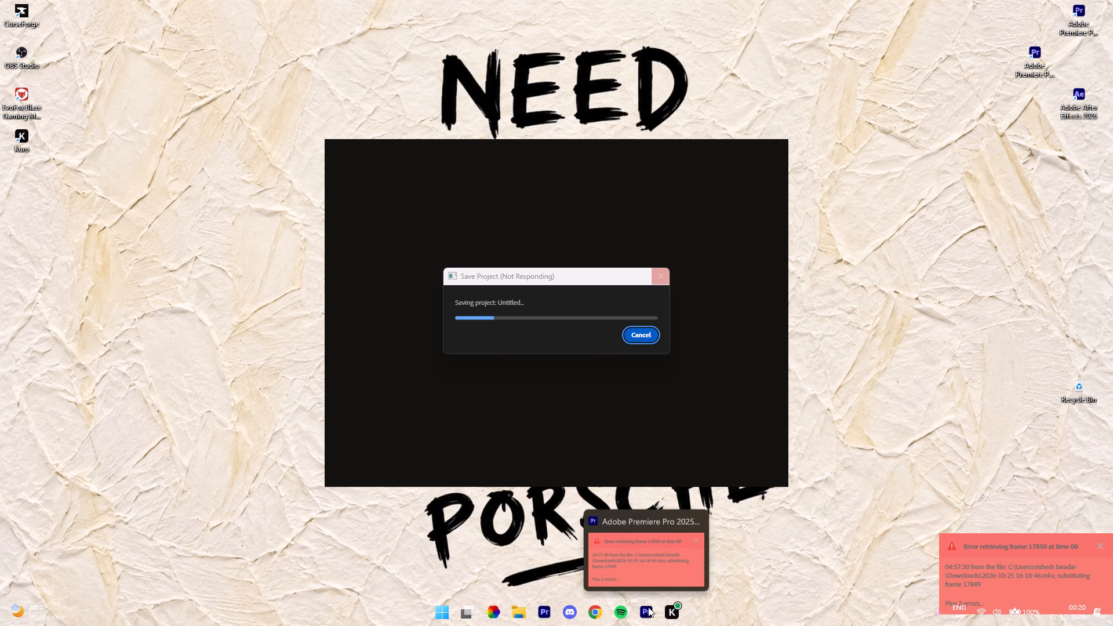
{"action": "double_click", "coordinate": [697, 520]}
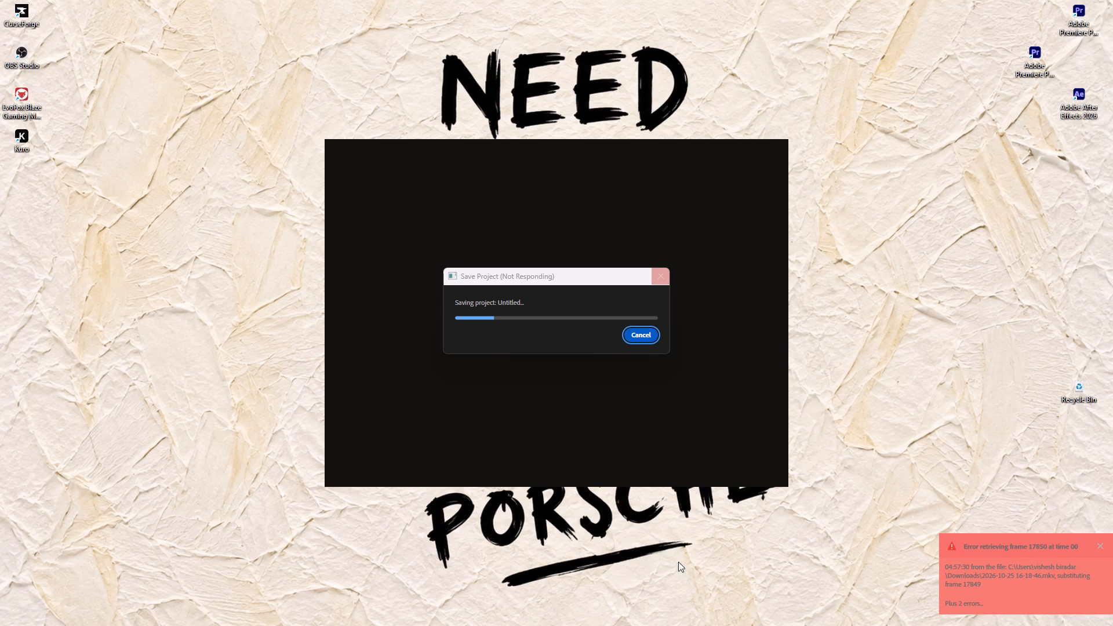
{"action": "triple_click", "coordinate": [701, 520]}
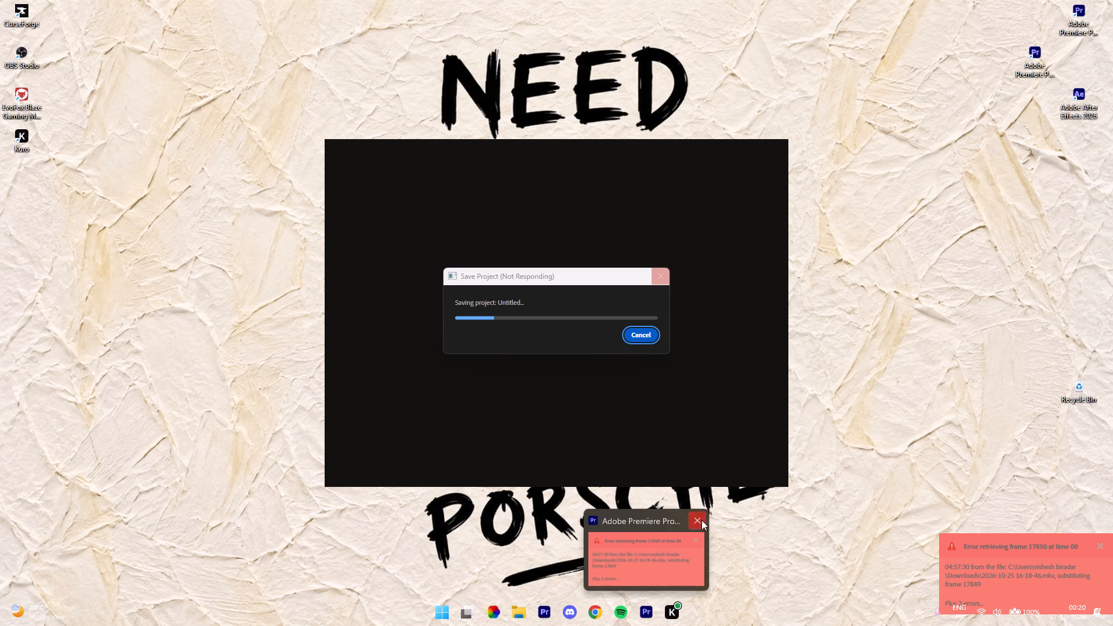
{"action": "left_click", "coordinate": [457, 615]}
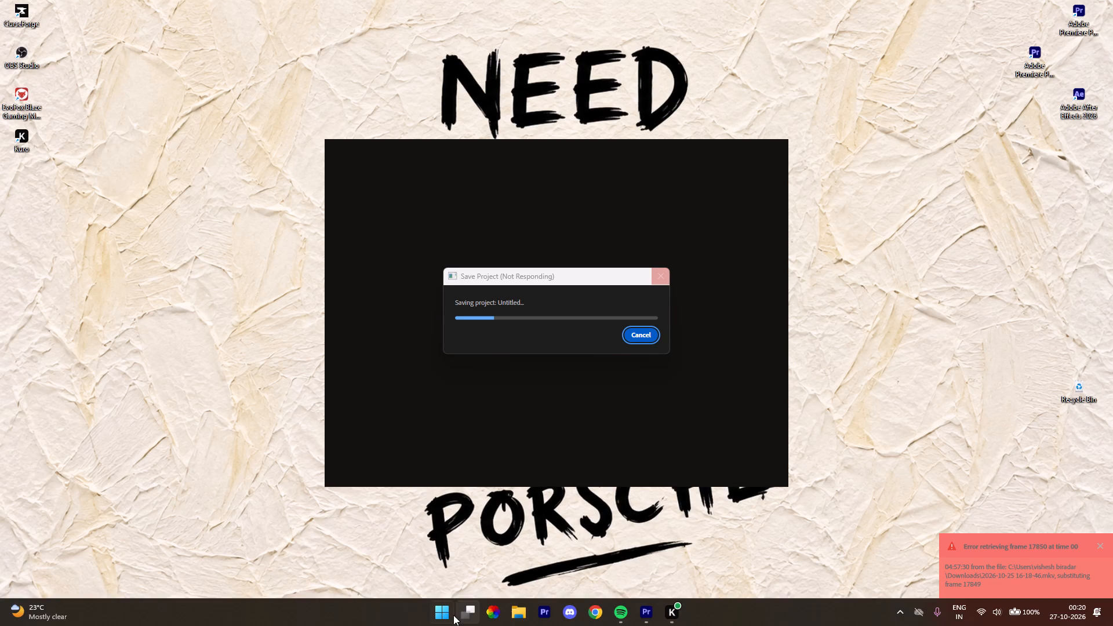
{"action": "triple_click", "coordinate": [444, 166]}
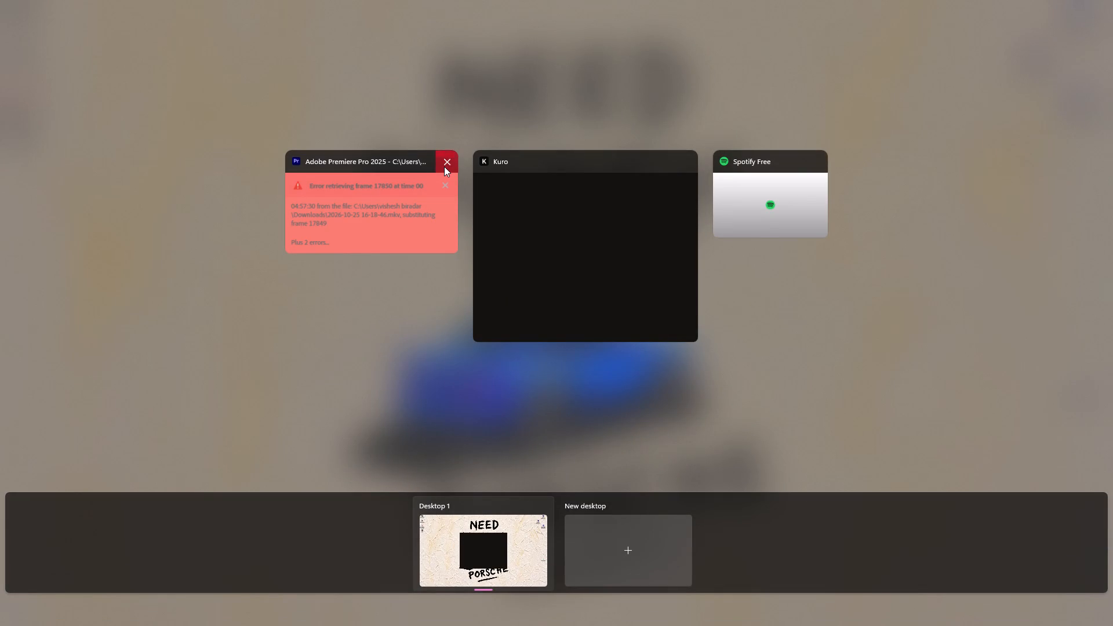
{"action": "triple_click", "coordinate": [444, 166]}
{"action": "left_click", "coordinate": [319, 458]}
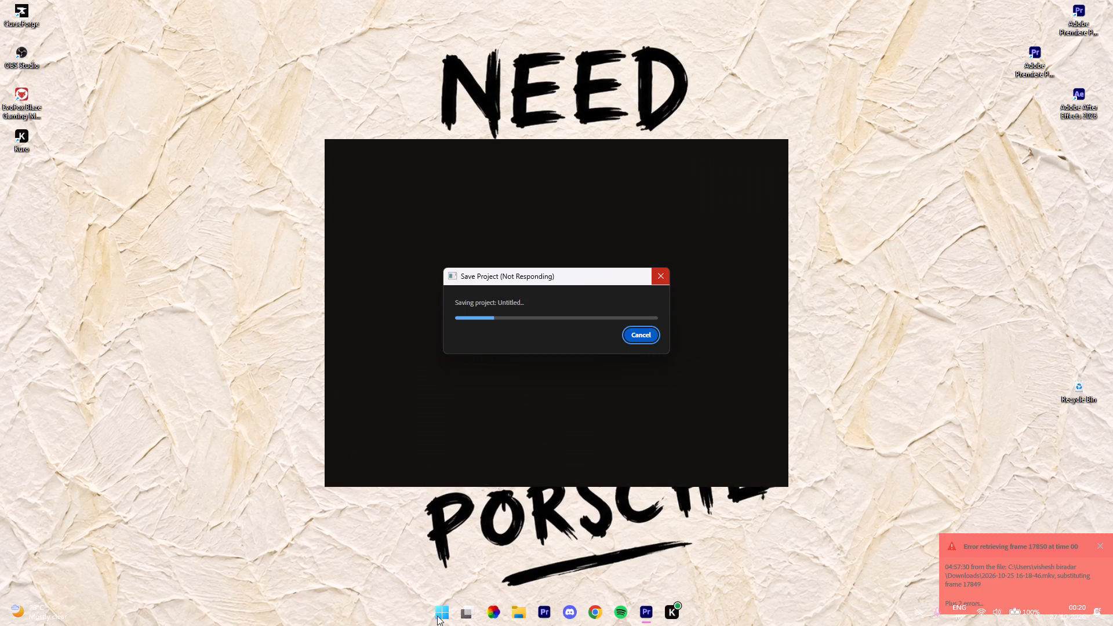
Relaunch Adobe Premiere Pro from its desktop shortcut.
{"action": "left_click", "coordinate": [435, 613]}
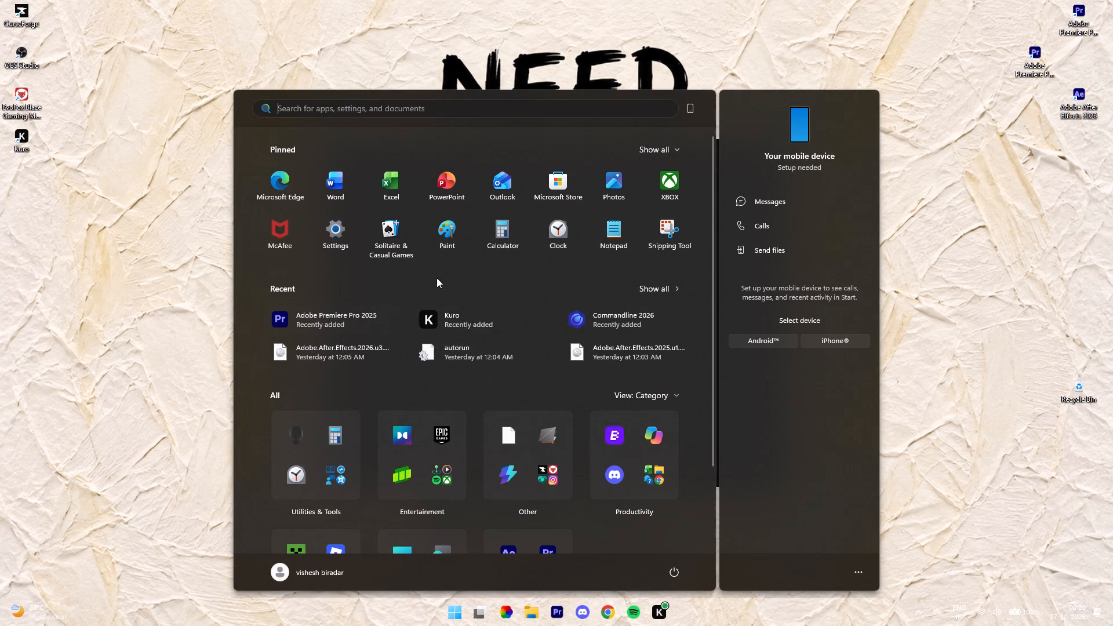
{"action": "left_click", "coordinate": [260, 463]}
{"action": "triple_click", "coordinate": [1085, 12]}
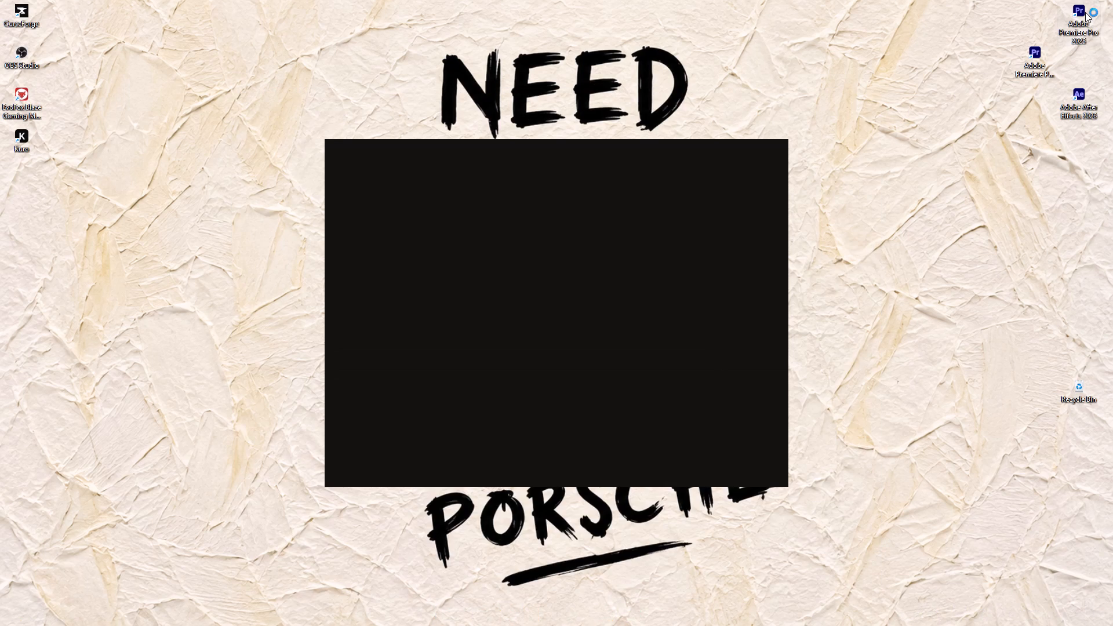
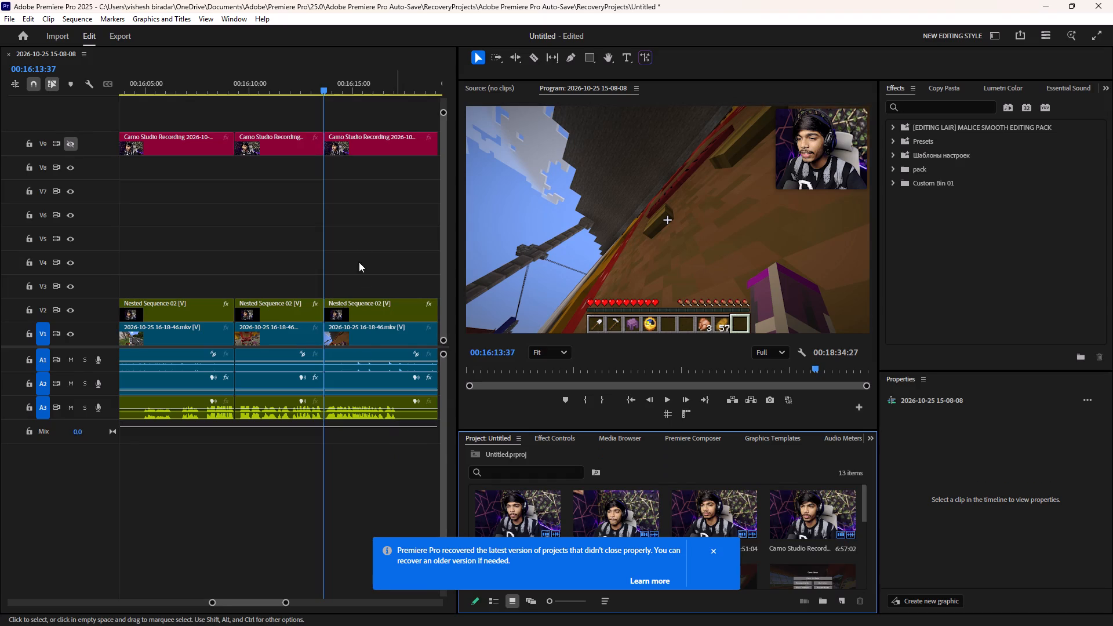
Cut all tracks at about 00:16:17:11 and about 00:16:39:40, and ripple delete the silent segment between the cuts.
{"action": "left_click", "coordinate": [359, 249]}
{"action": "scroll", "coordinate": [359, 249], "scroll_direction": "down", "scroll_amount": 9}
{"action": "key", "text": "c"}
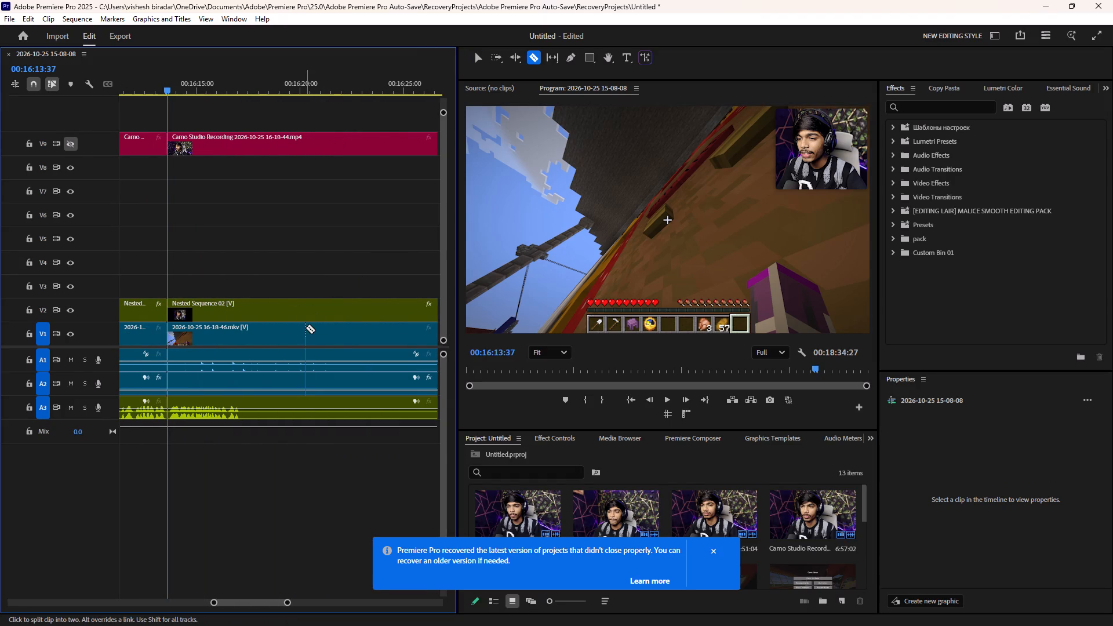
{"action": "left_click", "coordinate": [242, 297], "text": "shift"}
{"action": "scroll", "coordinate": [242, 297], "scroll_direction": "down", "scroll_amount": 20}
{"action": "scroll", "coordinate": [242, 297], "scroll_direction": "down", "scroll_amount": 1}
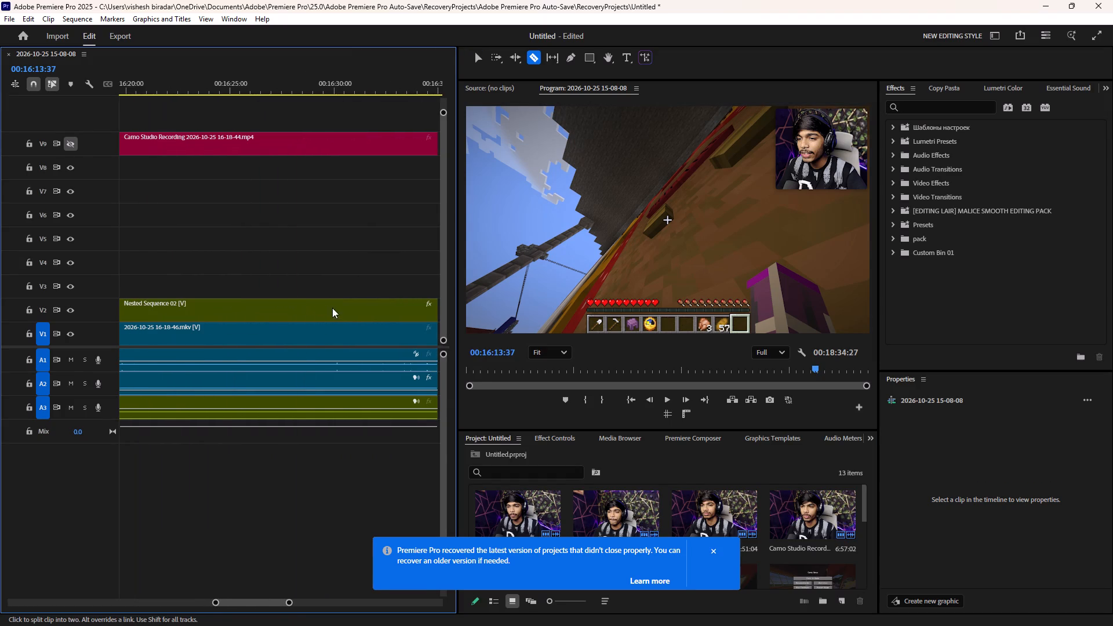
{"action": "scroll", "coordinate": [332, 308], "scroll_direction": "down", "scroll_amount": 3}
{"action": "left_click", "coordinate": [292, 292], "text": "shift"}
{"action": "left_click_drag", "start_coordinate": [231, 93], "coordinate": [228, 101]}
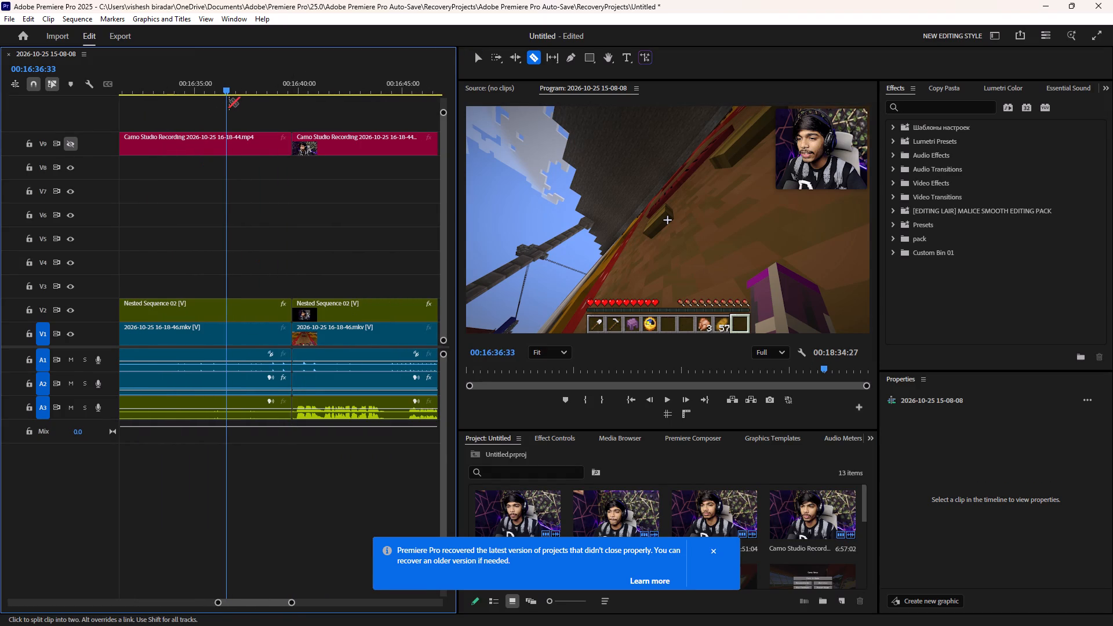
{"action": "key", "text": "x"}
{"action": "key", "text": "shift+d"}
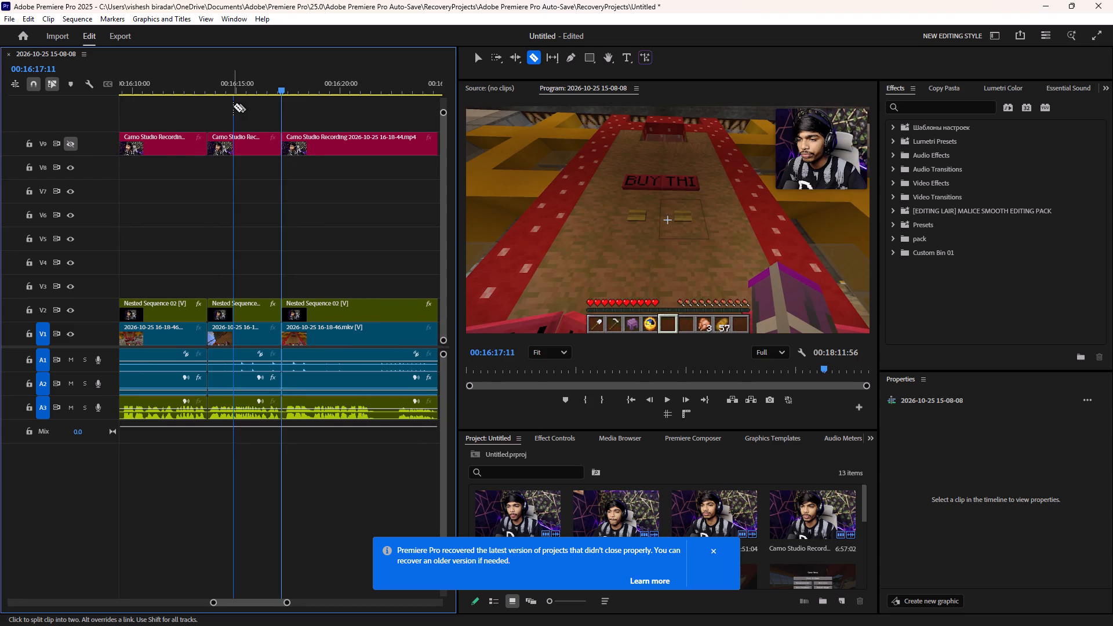
Play on, cut all tracks at about 00:16:21:38 and about 00:16:22:40, and ripple delete the short silent segment between them.
{"action": "key", "text": "space"}
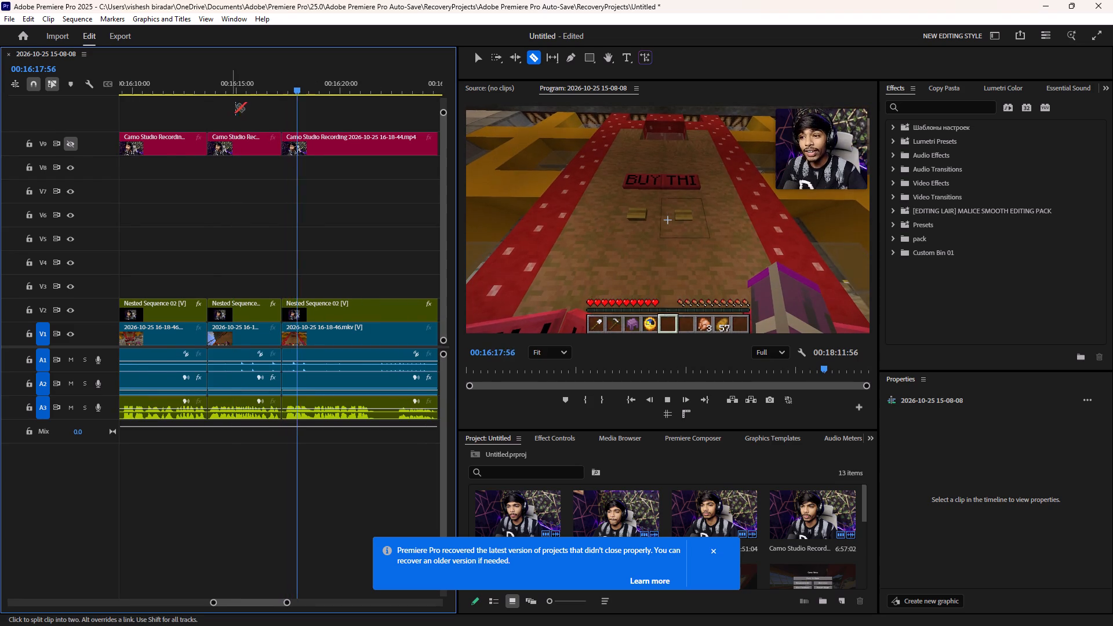
{"action": "scroll", "coordinate": [272, 106], "scroll_direction": "down", "scroll_amount": 5}
{"action": "left_click", "coordinate": [287, 285], "text": "shift"}
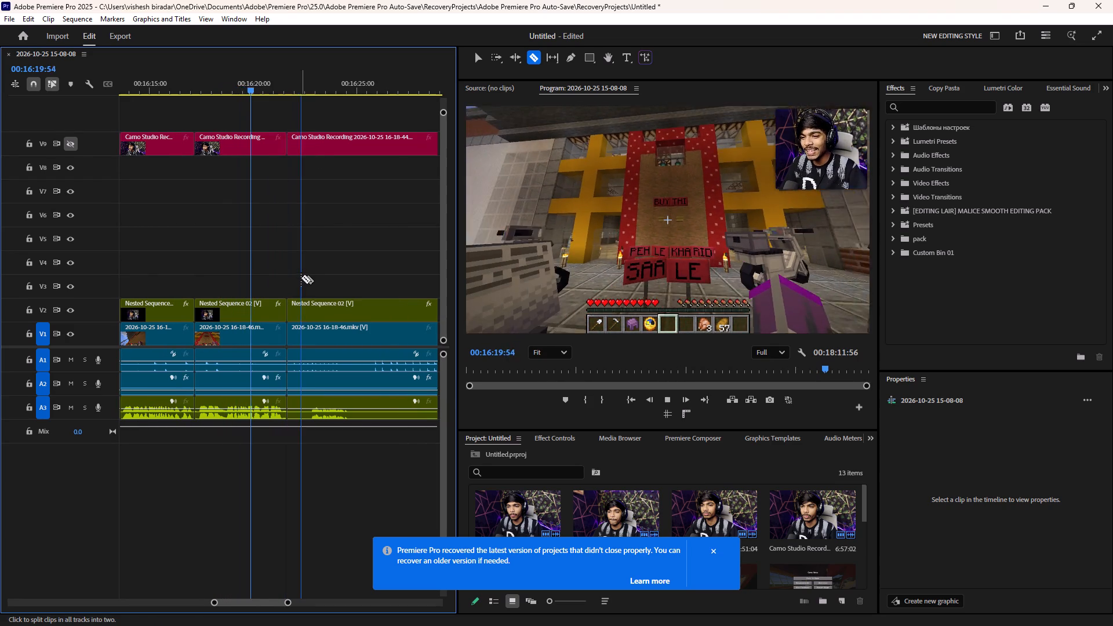
{"action": "left_click", "coordinate": [308, 272], "text": "shift"}
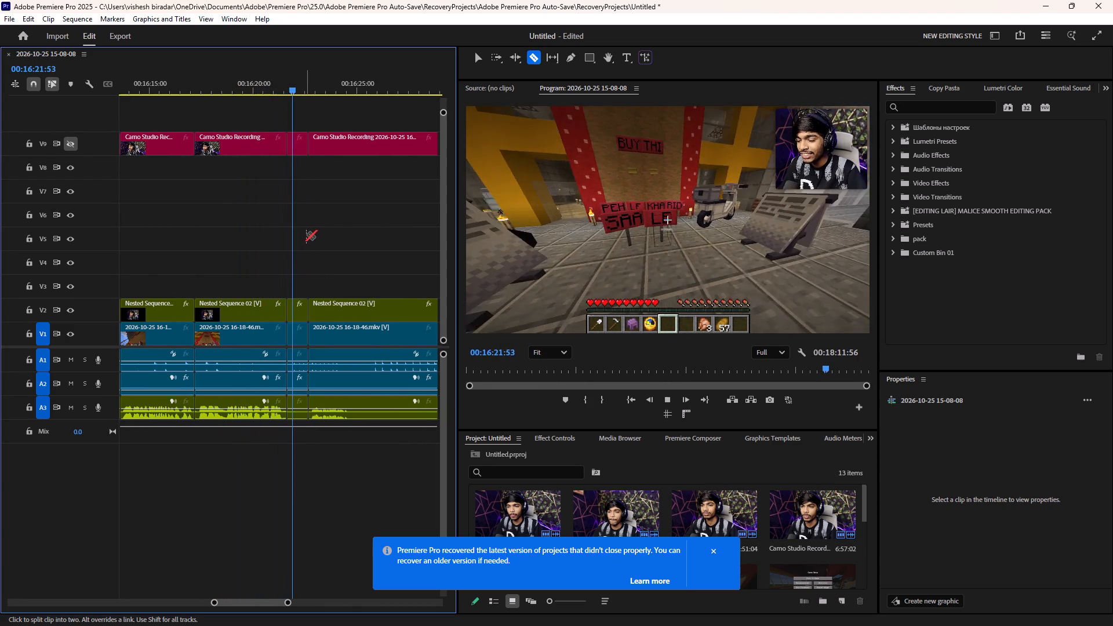
{"action": "key", "text": "space"}
{"action": "type", "text": "xD"}
Play on, cut all tracks at about 00:16:55:57 where speech resumes, and ripple delete the segment from the cut at 00:16:21:38 up to there.
{"action": "key", "text": "space"}
{"action": "scroll", "coordinate": [303, 246], "scroll_direction": "down", "scroll_amount": 2}
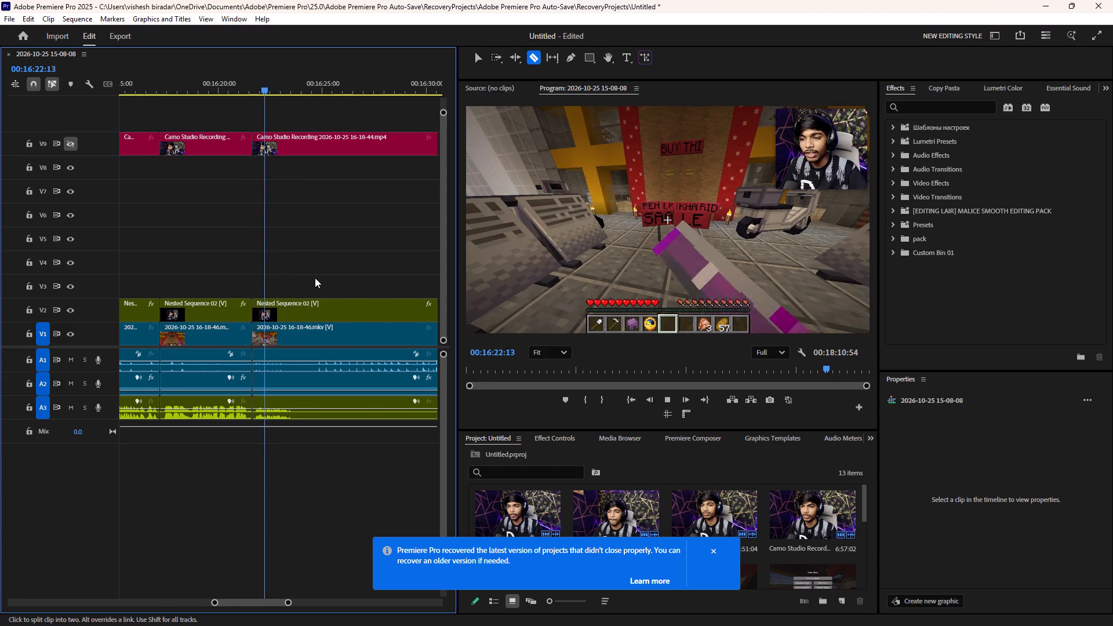
{"action": "scroll", "coordinate": [316, 281], "scroll_direction": "down", "scroll_amount": 3}
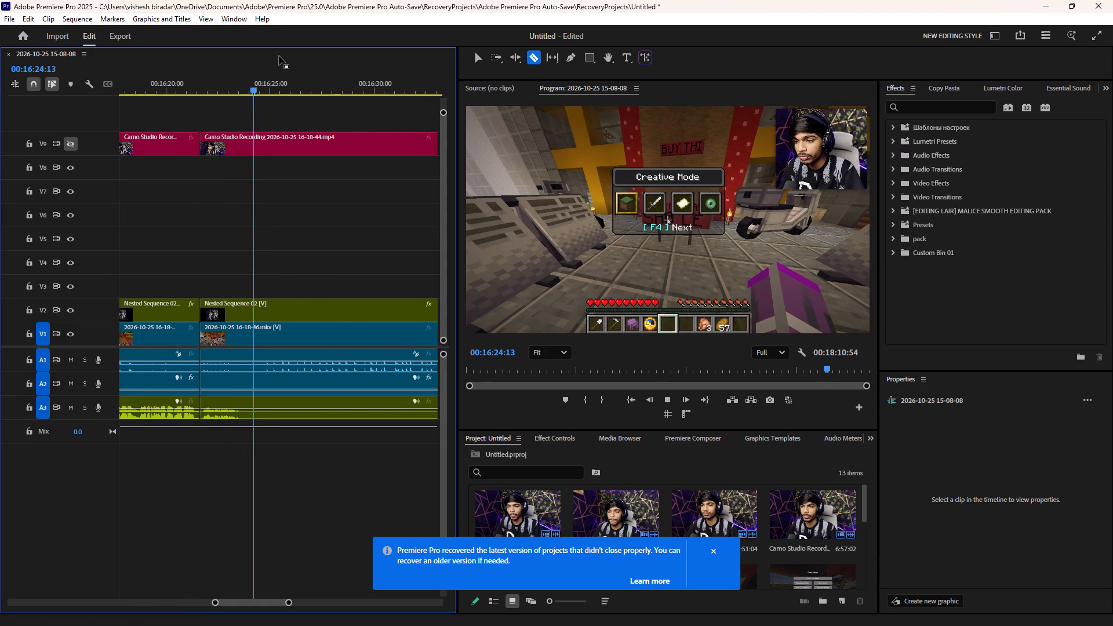
{"action": "key", "text": "space"}
{"action": "left_click_drag", "start_coordinate": [270, 88], "coordinate": [279, 210]}
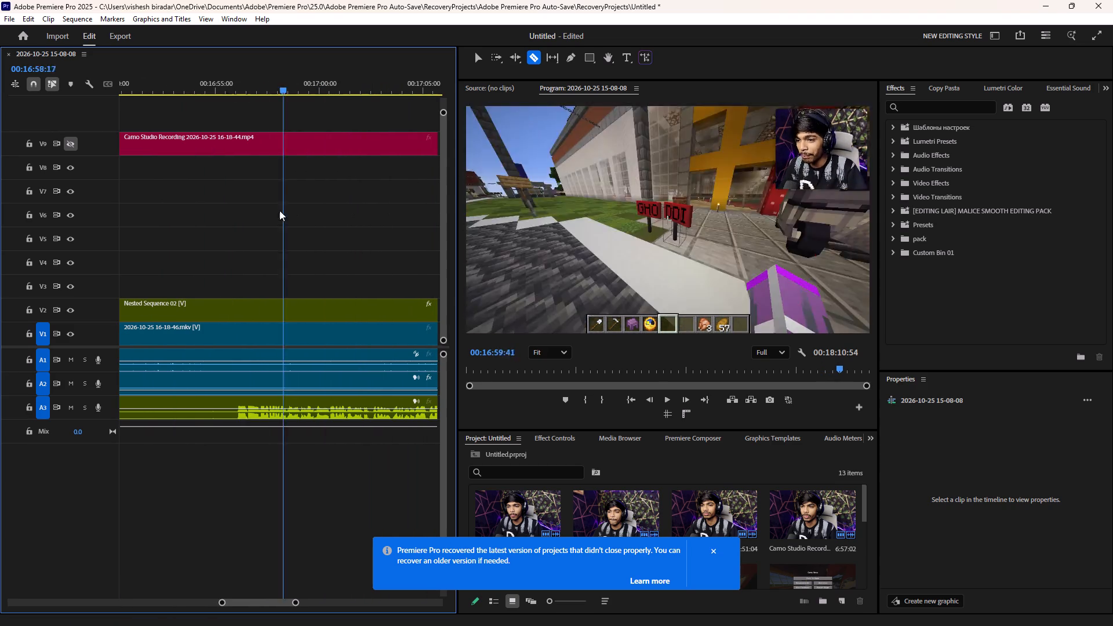
{"action": "left_click_drag", "start_coordinate": [279, 210], "coordinate": [237, 220]}
{"action": "key", "text": "x"}
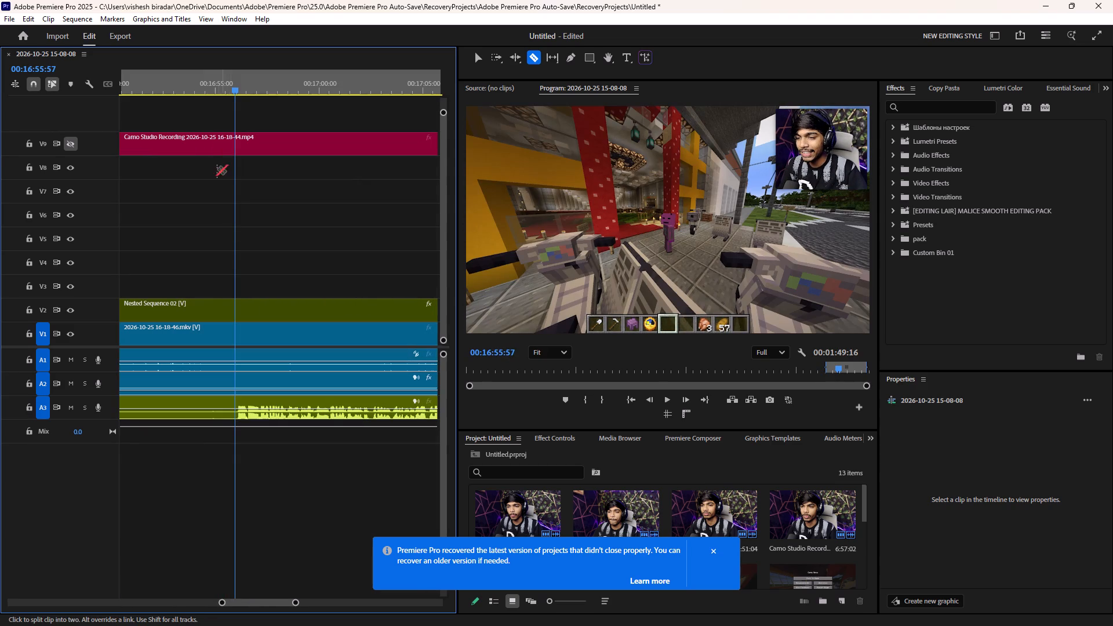
{"action": "key", "text": "x"}
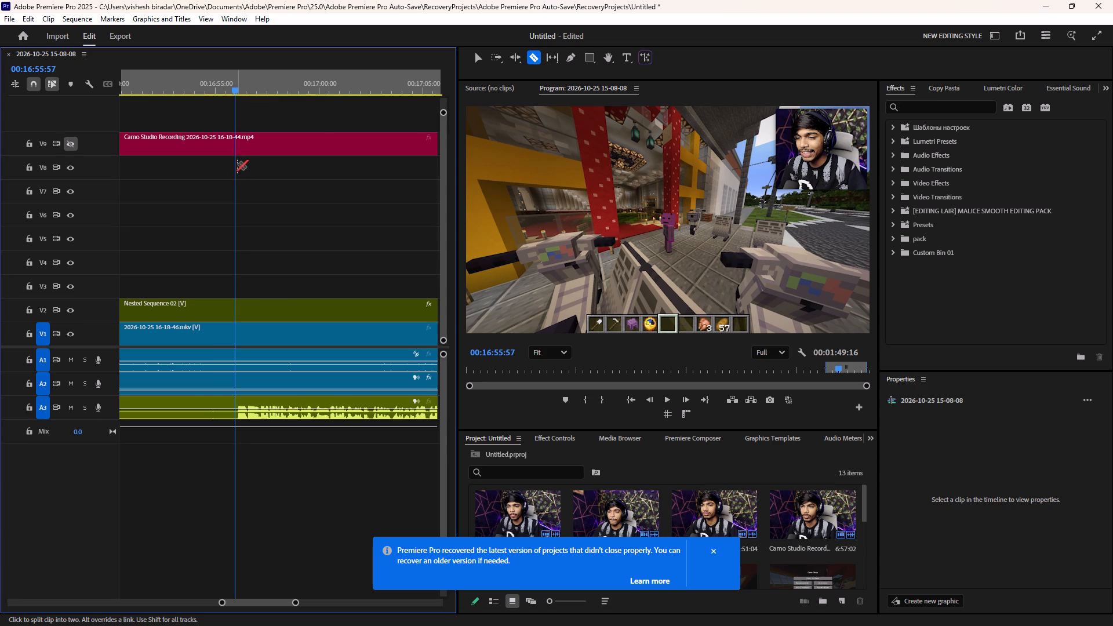
{"action": "left_click", "coordinate": [237, 163], "text": "shift"}
{"action": "left_click_drag", "start_coordinate": [232, 87], "coordinate": [217, 101]}
{"action": "key", "text": "x"}
{"action": "key", "text": "shift+d"}
Play on from the cut, dismiss the project recovery notification, and save the project.
{"action": "key", "text": "space"}
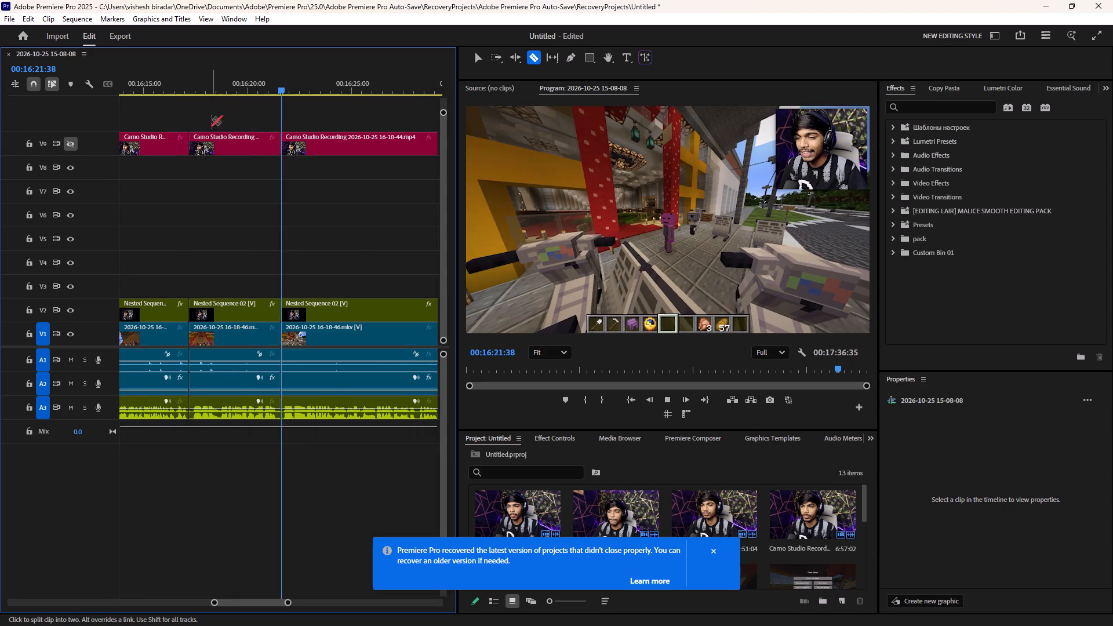
{"action": "scroll", "coordinate": [227, 156], "scroll_direction": "down", "scroll_amount": 7}
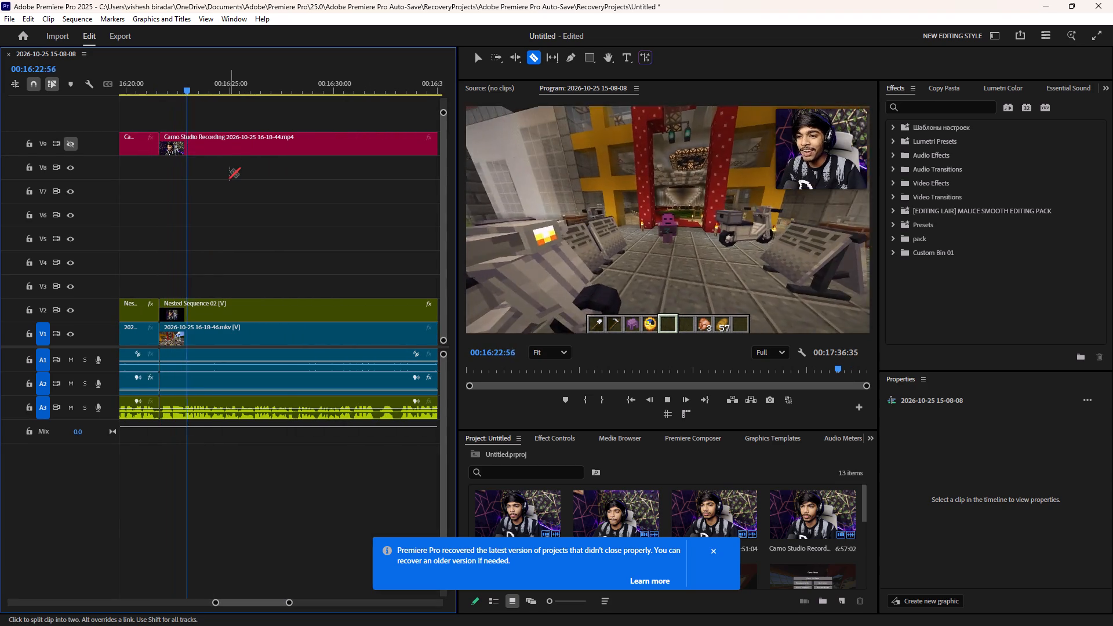
{"action": "scroll", "coordinate": [282, 239], "scroll_direction": "down", "scroll_amount": 2}
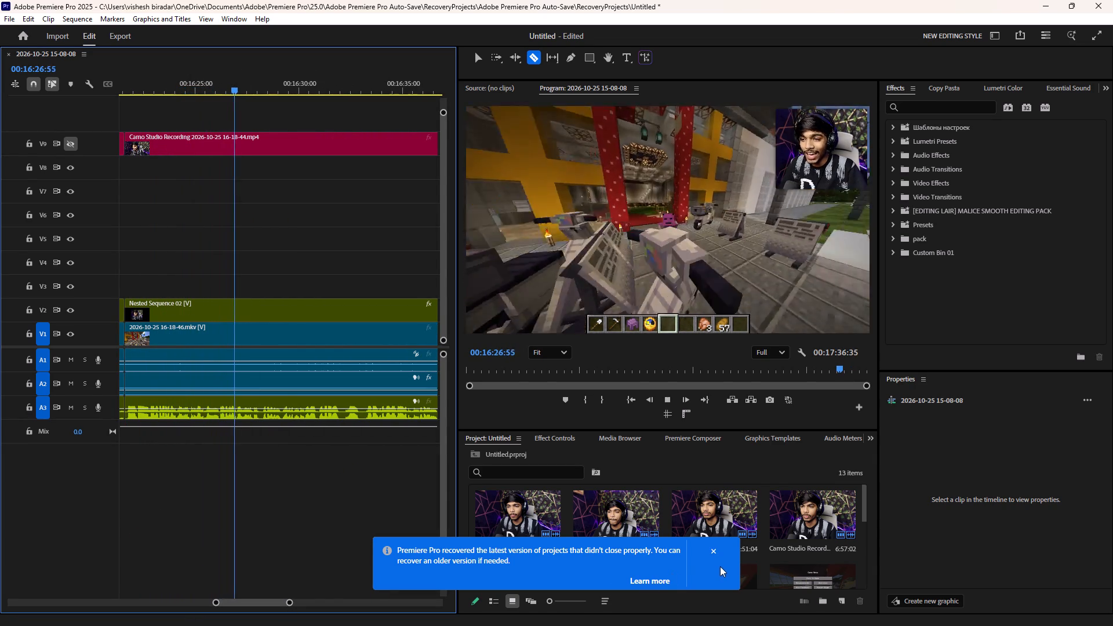
{"action": "left_click", "coordinate": [716, 552]}
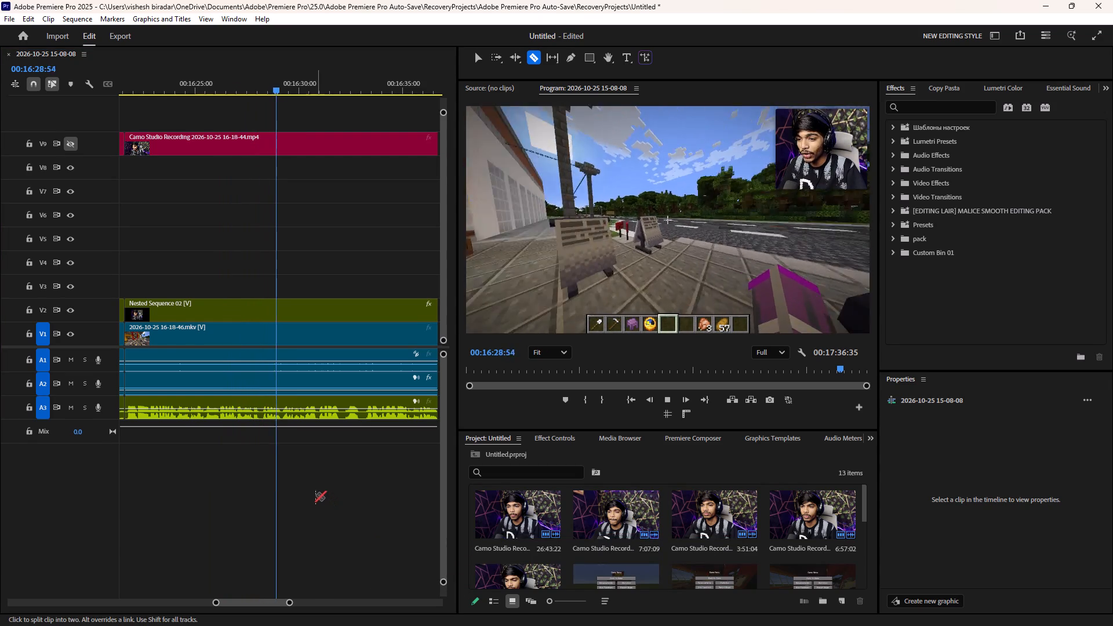
{"action": "key", "text": "ctrl+s"}
Play on, cut all tracks at about 00:16:58:50 and about 00:17:00:30, and ripple delete the segment between the cuts.
{"action": "key", "text": "space"}
{"action": "scroll", "coordinate": [275, 507], "scroll_direction": "down", "scroll_amount": 5}
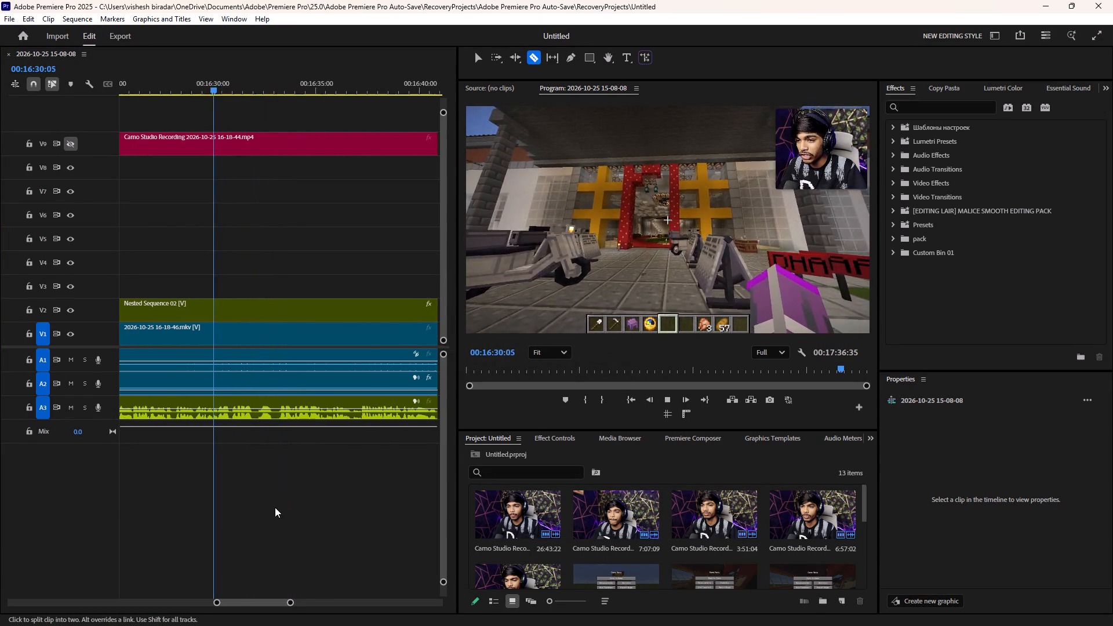
{"action": "scroll", "coordinate": [275, 507], "scroll_direction": "down", "scroll_amount": 4}
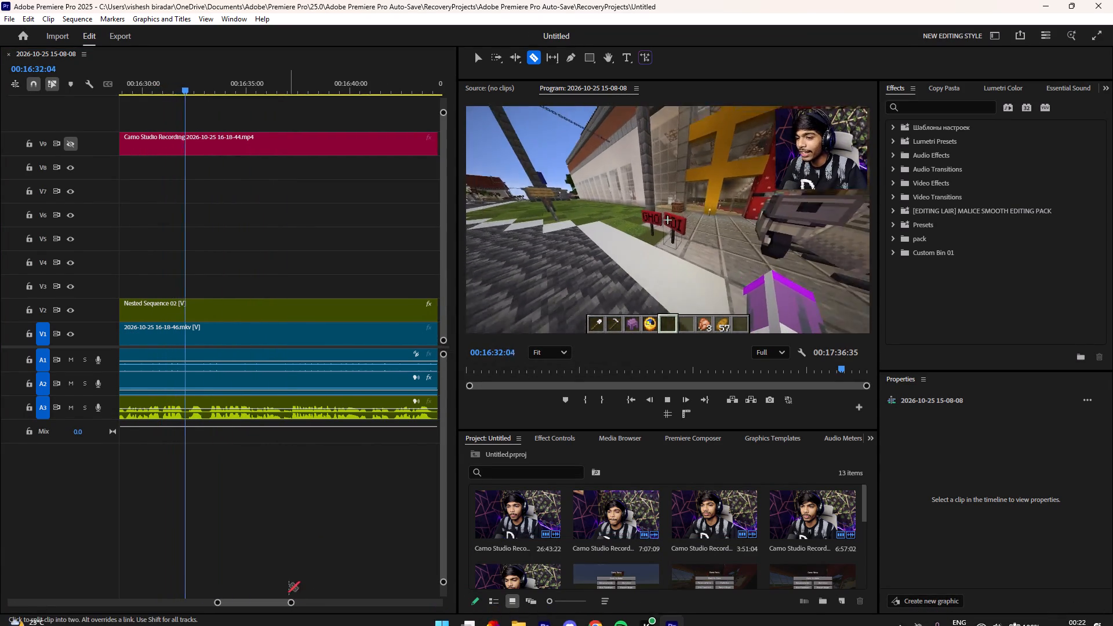
{"action": "left_click_drag", "start_coordinate": [291, 604], "coordinate": [392, 587]}
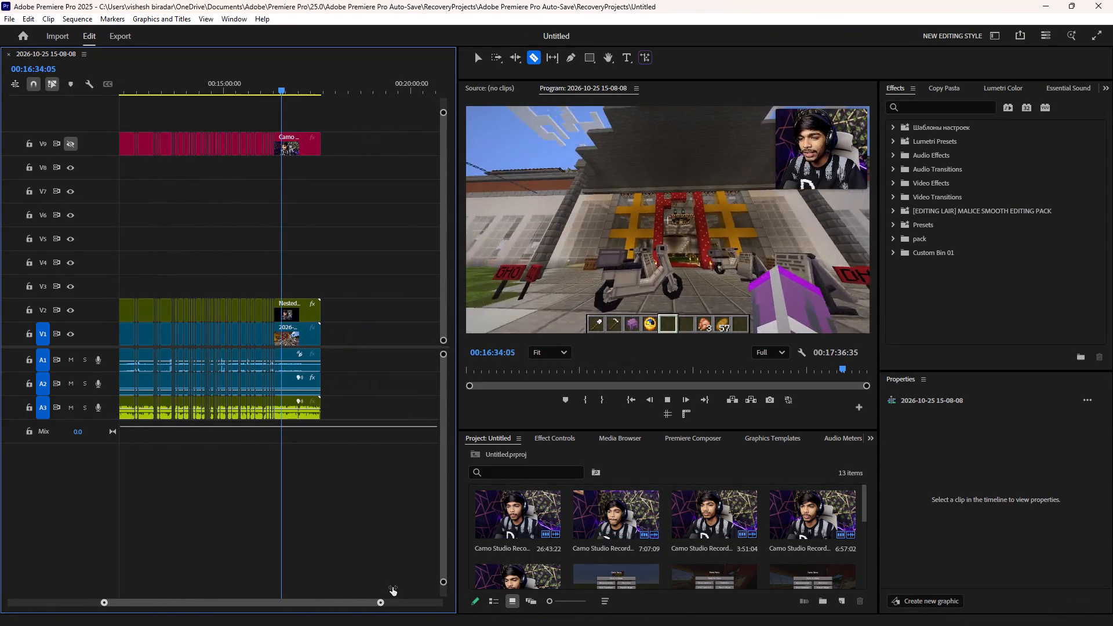
{"action": "left_click_drag", "start_coordinate": [392, 587], "coordinate": [310, 597]}
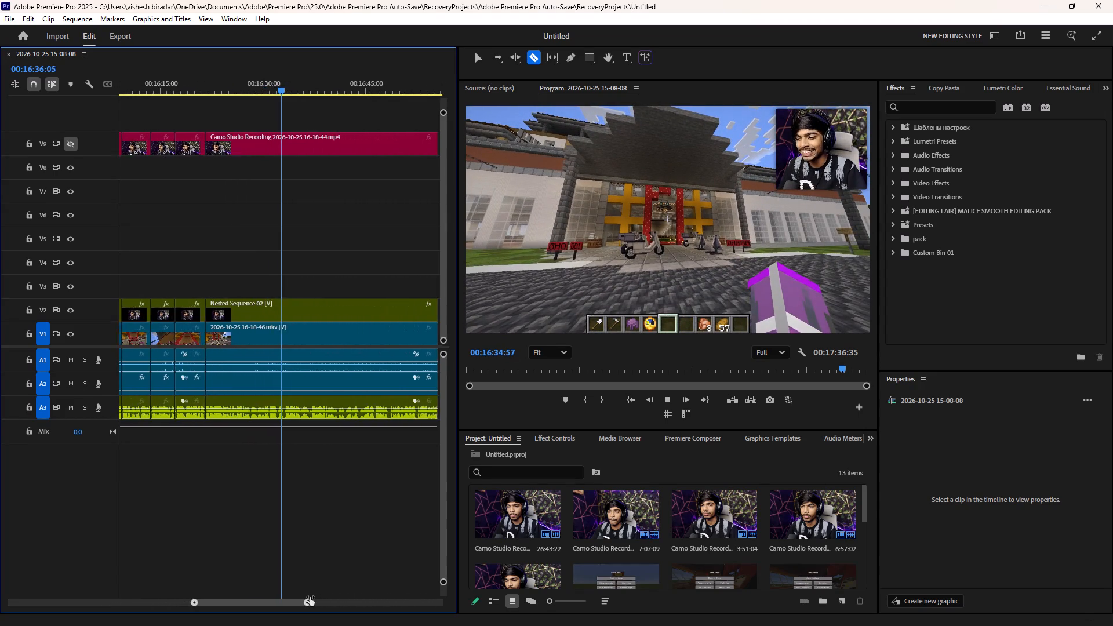
{"action": "left_click_drag", "start_coordinate": [310, 597], "coordinate": [338, 595]}
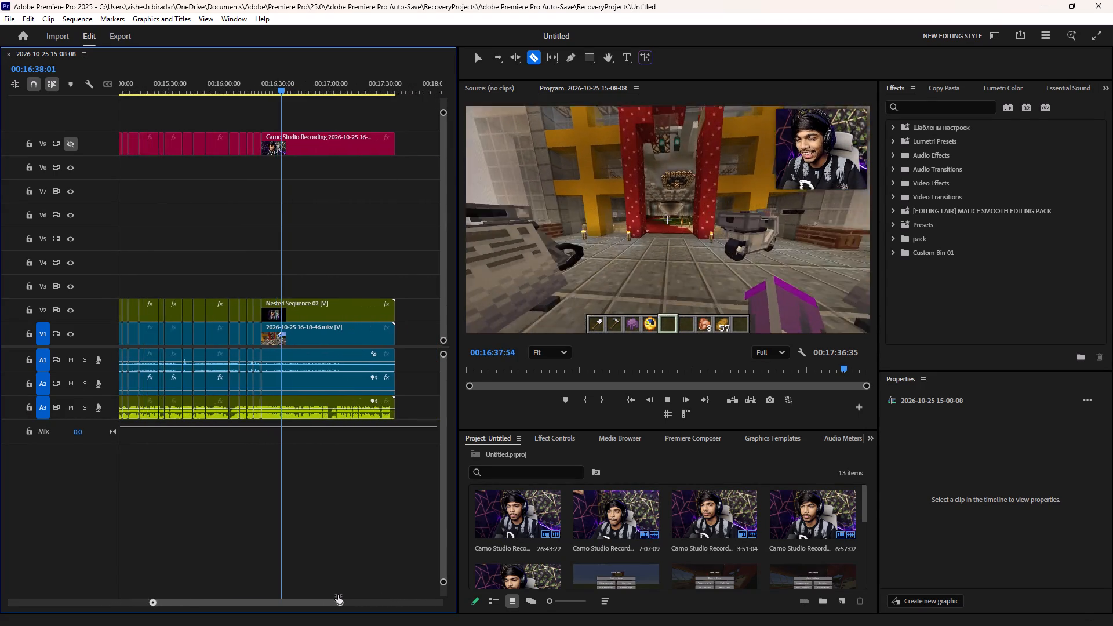
{"action": "left_click_drag", "start_coordinate": [338, 595], "coordinate": [285, 596]}
{"action": "scroll", "coordinate": [348, 529], "scroll_direction": "down", "scroll_amount": 3}
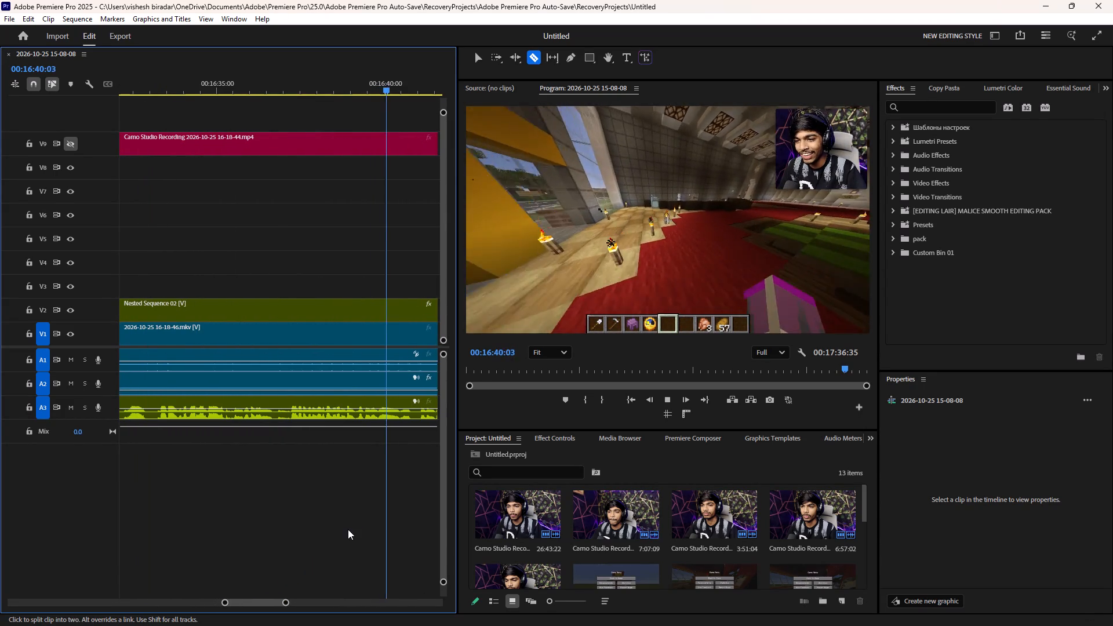
{"action": "left_click_drag", "start_coordinate": [285, 599], "coordinate": [310, 595]}
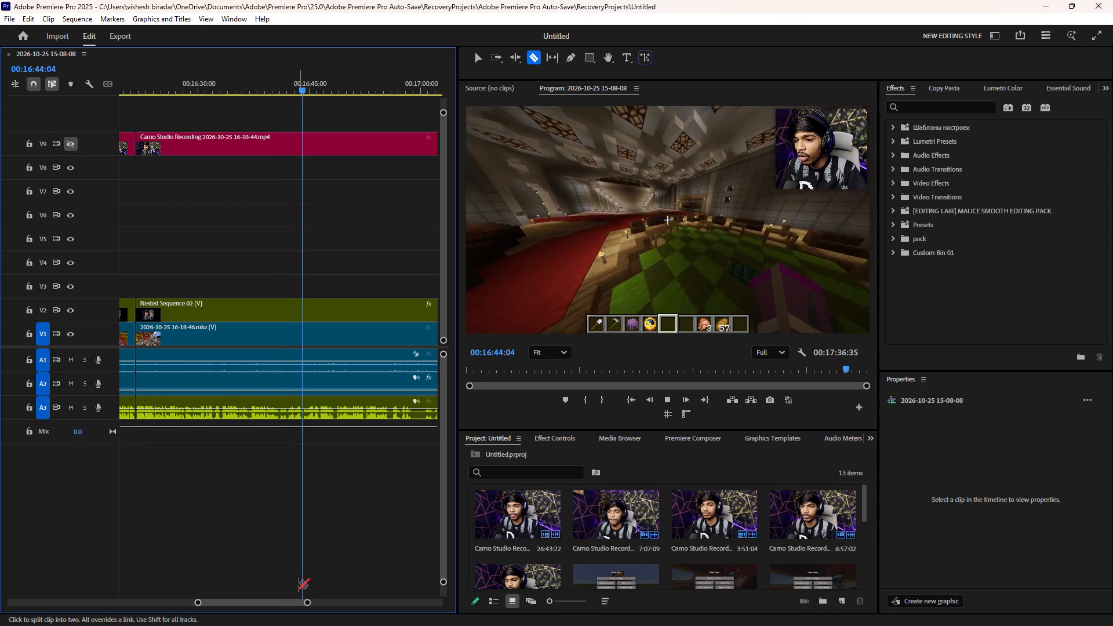
{"action": "scroll", "coordinate": [296, 581], "scroll_direction": "down", "scroll_amount": 3}
{"action": "left_click_drag", "start_coordinate": [308, 599], "coordinate": [304, 610]}
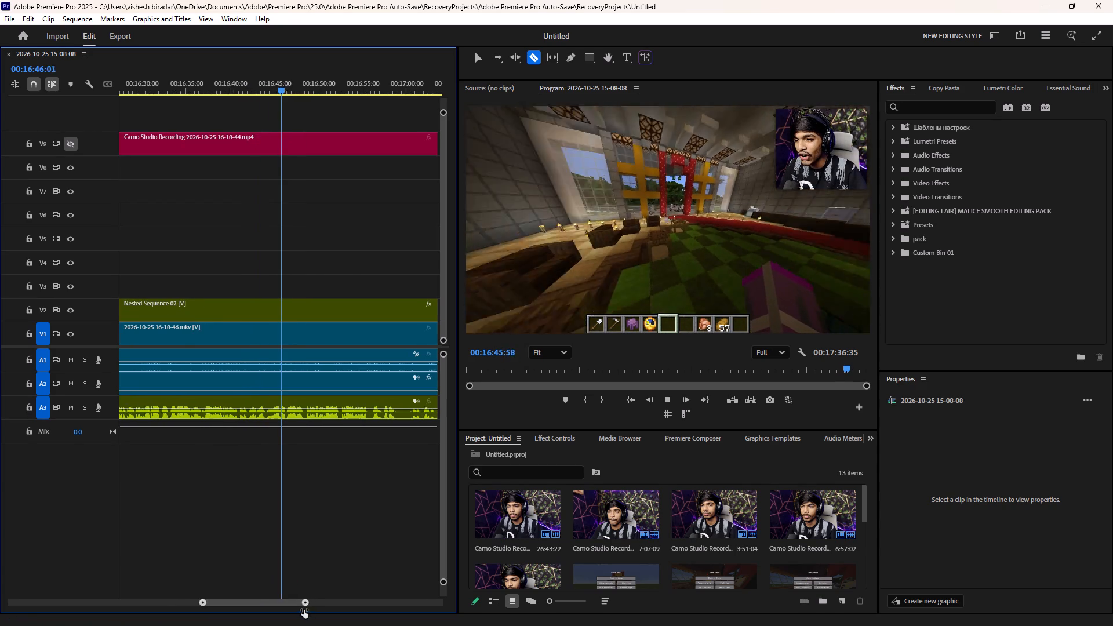
{"action": "left_click_drag", "start_coordinate": [304, 610], "coordinate": [300, 621]}
{"action": "scroll", "coordinate": [319, 541], "scroll_direction": "down", "scroll_amount": 6}
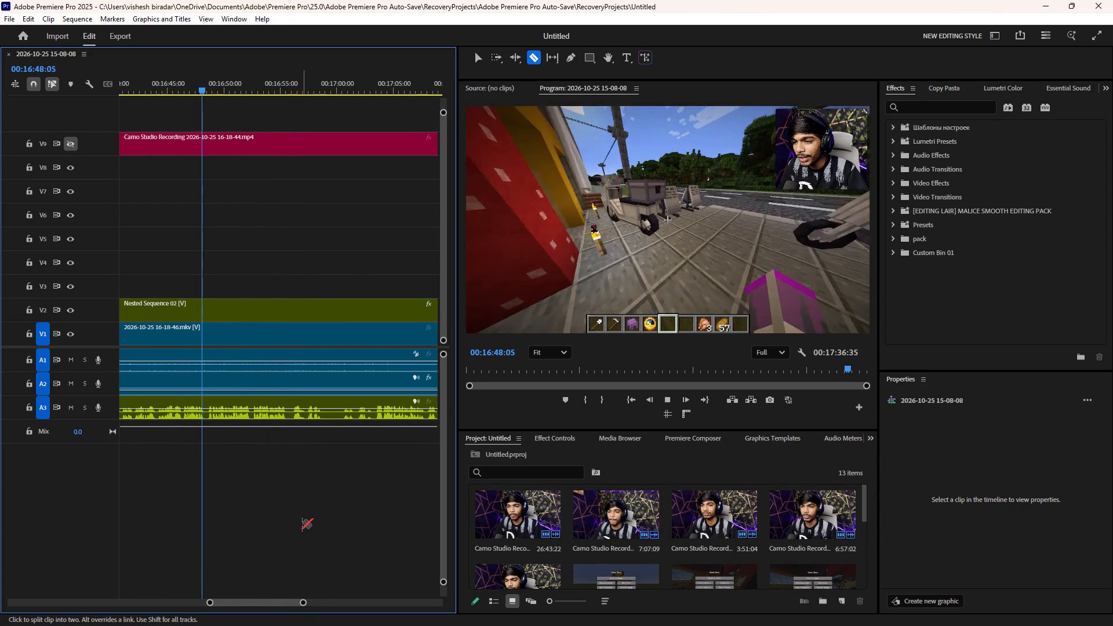
{"action": "left_click", "coordinate": [323, 521], "text": "shift"}
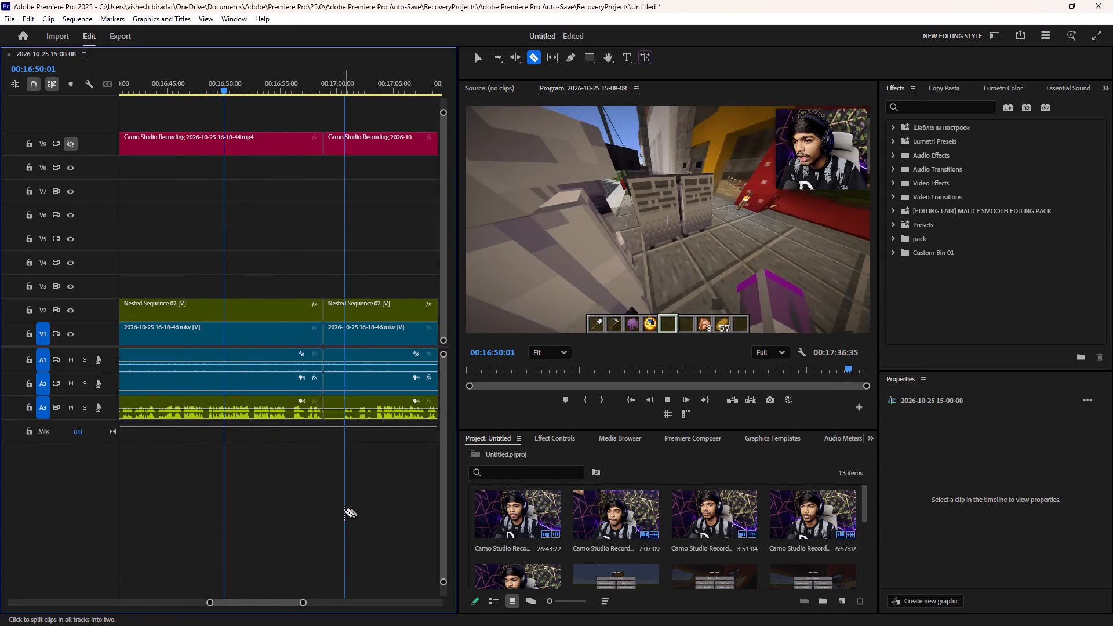
{"action": "left_click", "coordinate": [343, 511], "text": "shift"}
{"action": "left_click_drag", "start_coordinate": [304, 83], "coordinate": [329, 122]}
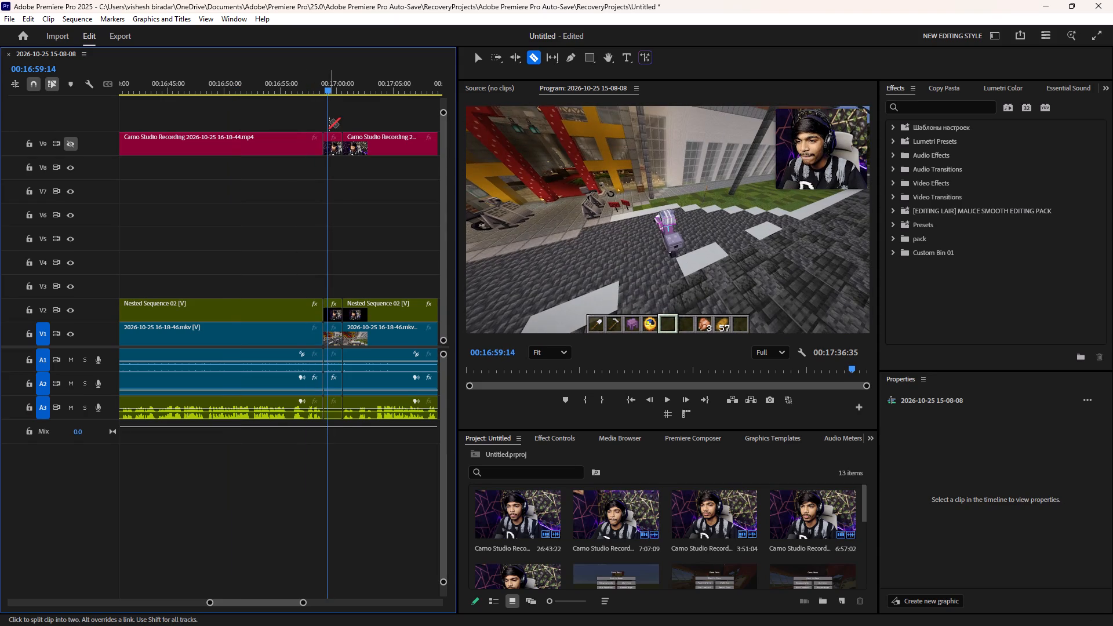
{"action": "type", "text": "xD"}
Play on, cut all tracks at about 00:17:06:17 and about 00:17:09:27, and ripple delete the segment between the cuts.
{"action": "key", "text": "space"}
{"action": "scroll", "coordinate": [315, 164], "scroll_direction": "down", "scroll_amount": 5}
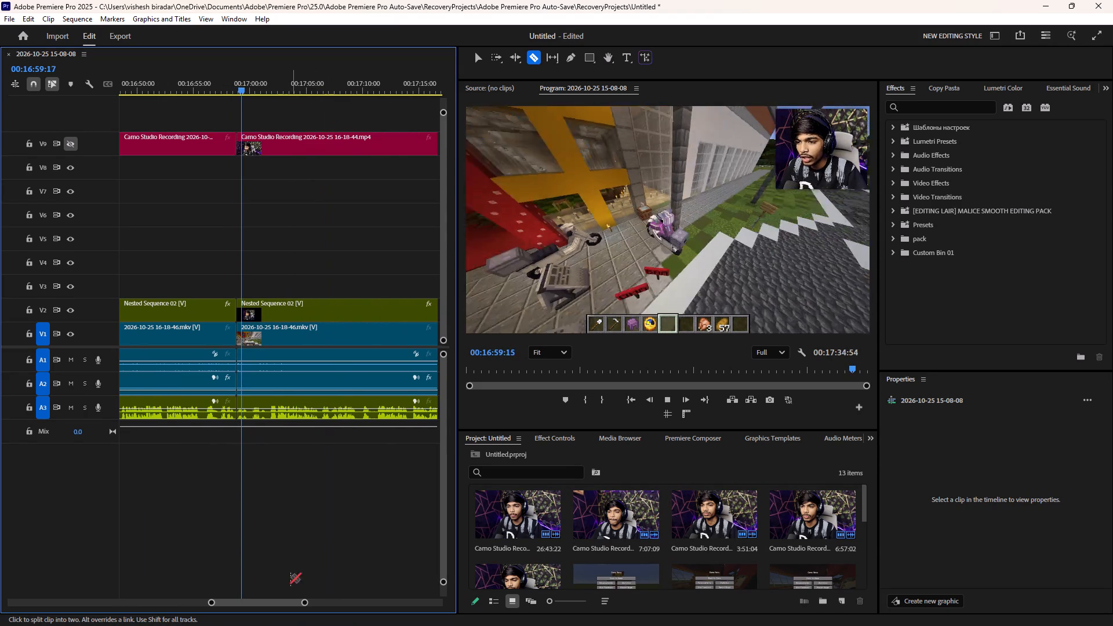
{"action": "left_click_drag", "start_coordinate": [306, 601], "coordinate": [363, 585]}
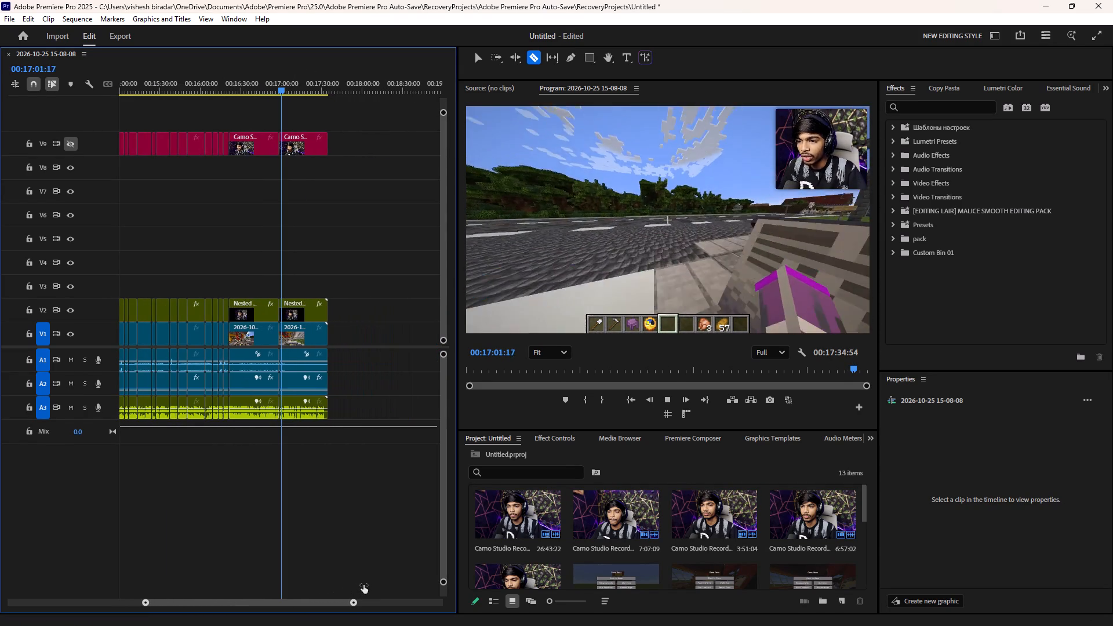
{"action": "left_click_drag", "start_coordinate": [363, 585], "coordinate": [261, 593]}
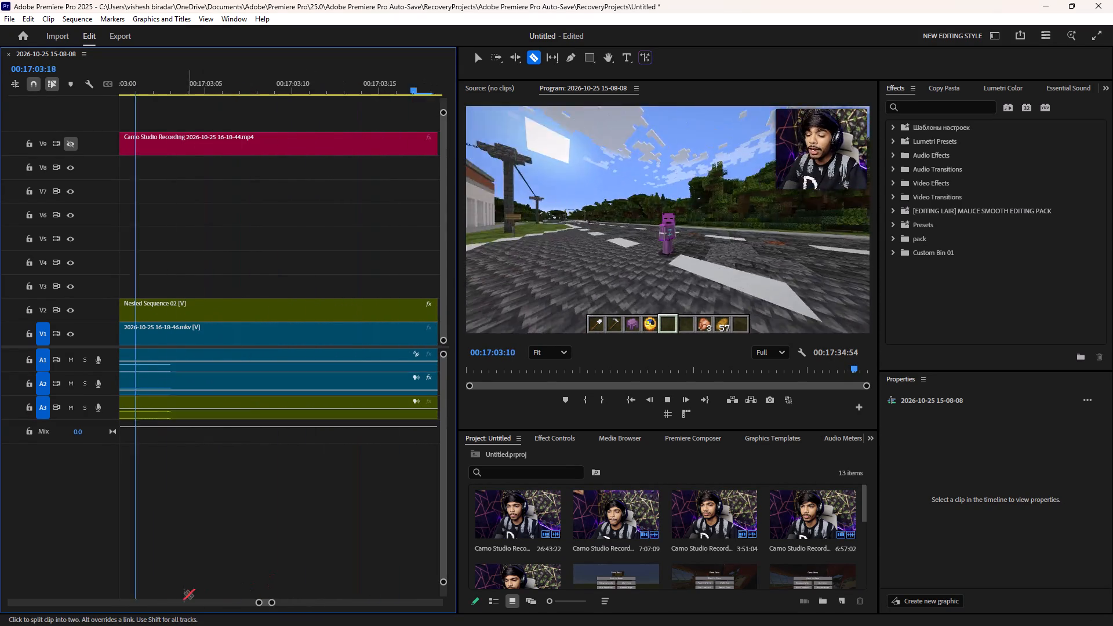
{"action": "left_click_drag", "start_coordinate": [273, 602], "coordinate": [309, 602]}
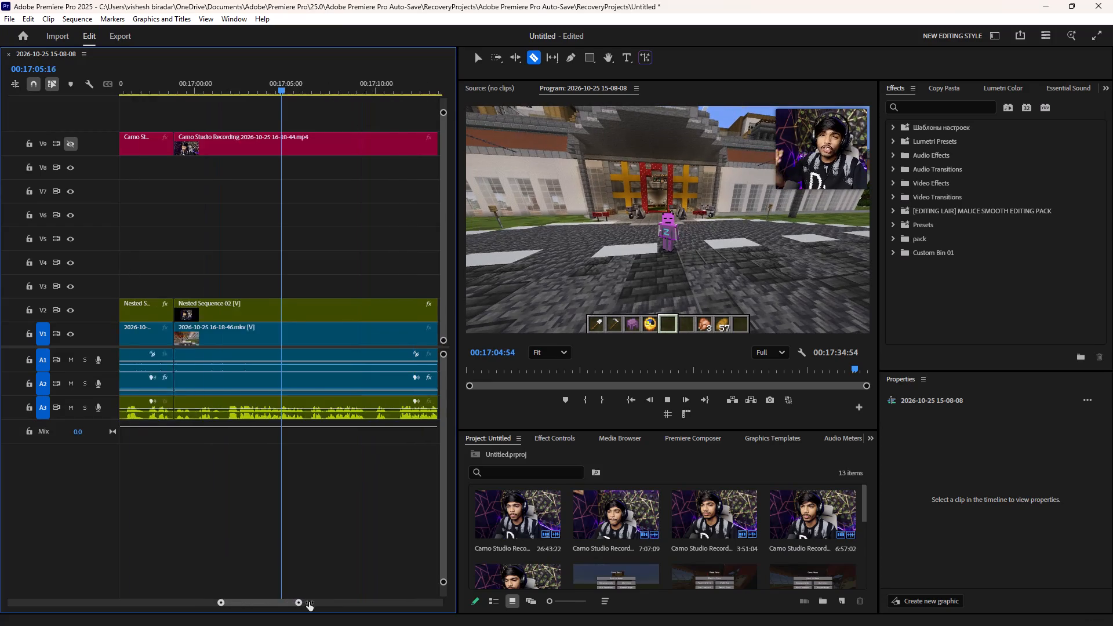
{"action": "left_click_drag", "start_coordinate": [309, 602], "coordinate": [330, 603]}
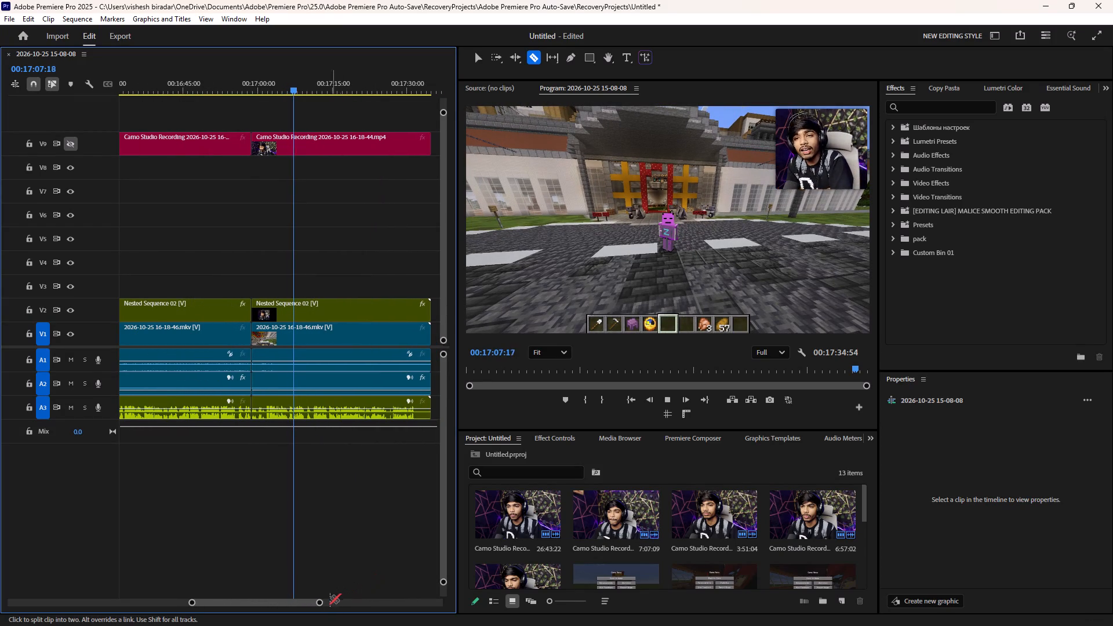
{"action": "left_click_drag", "start_coordinate": [318, 600], "coordinate": [294, 617]}
{"action": "key", "text": "space"}
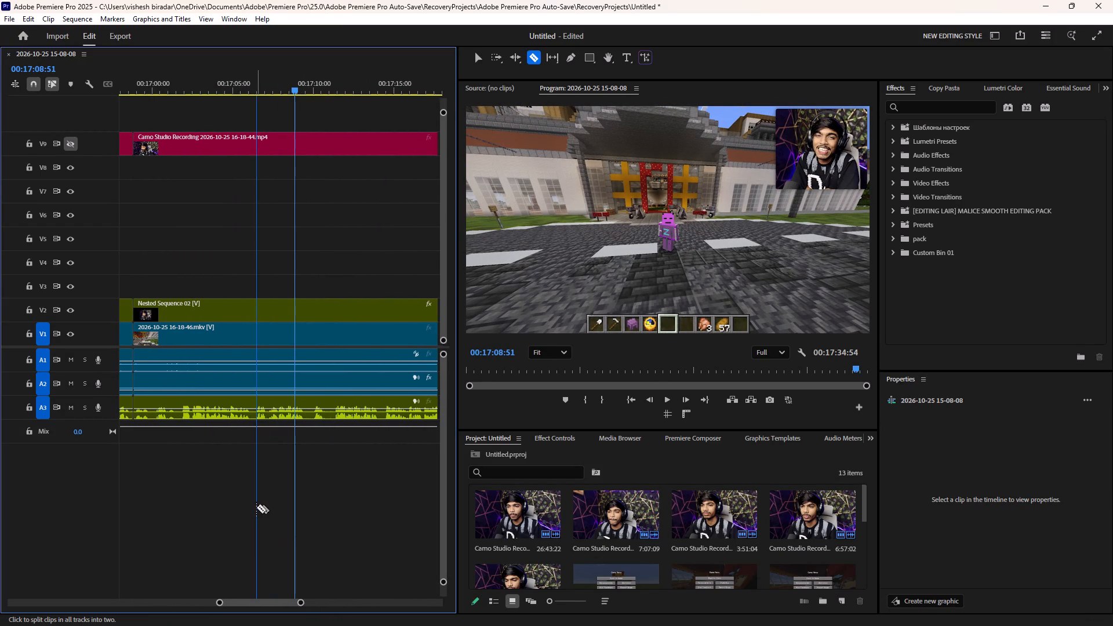
{"action": "left_click", "coordinate": [254, 510], "text": "shift"}
{"action": "left_click", "coordinate": [305, 493], "text": "shift"}
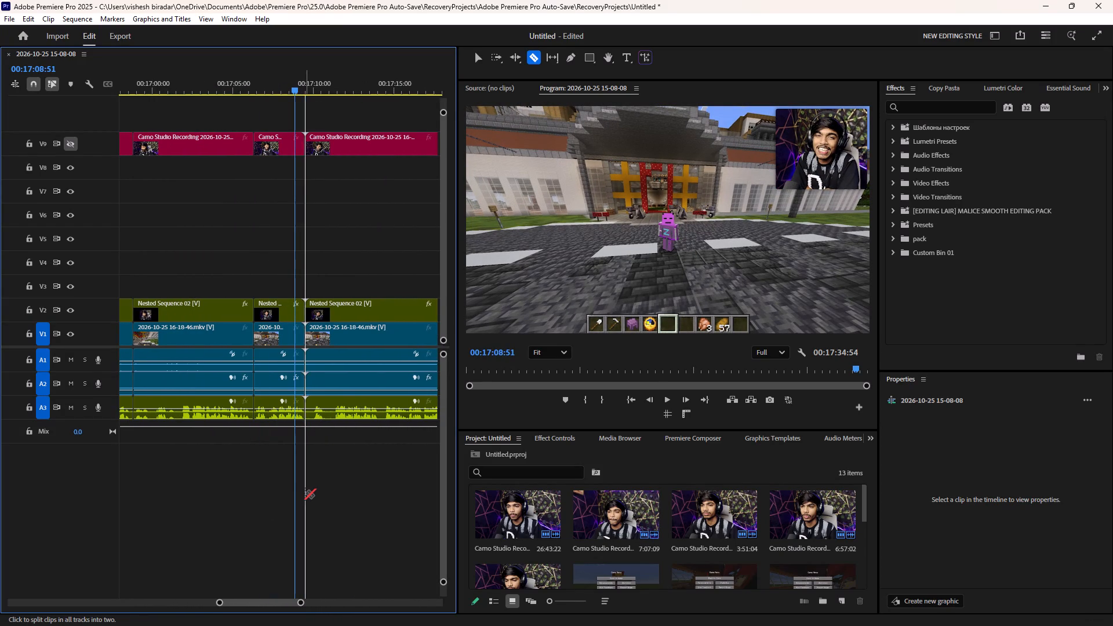
{"action": "key", "text": "x"}
{"action": "key", "text": "shift+d"}
Replay the footage across the join at about 00:17:06:17, starting a few seconds before it.
{"action": "left_click_drag", "start_coordinate": [252, 84], "coordinate": [192, 121]}
{"action": "key", "text": "space"}
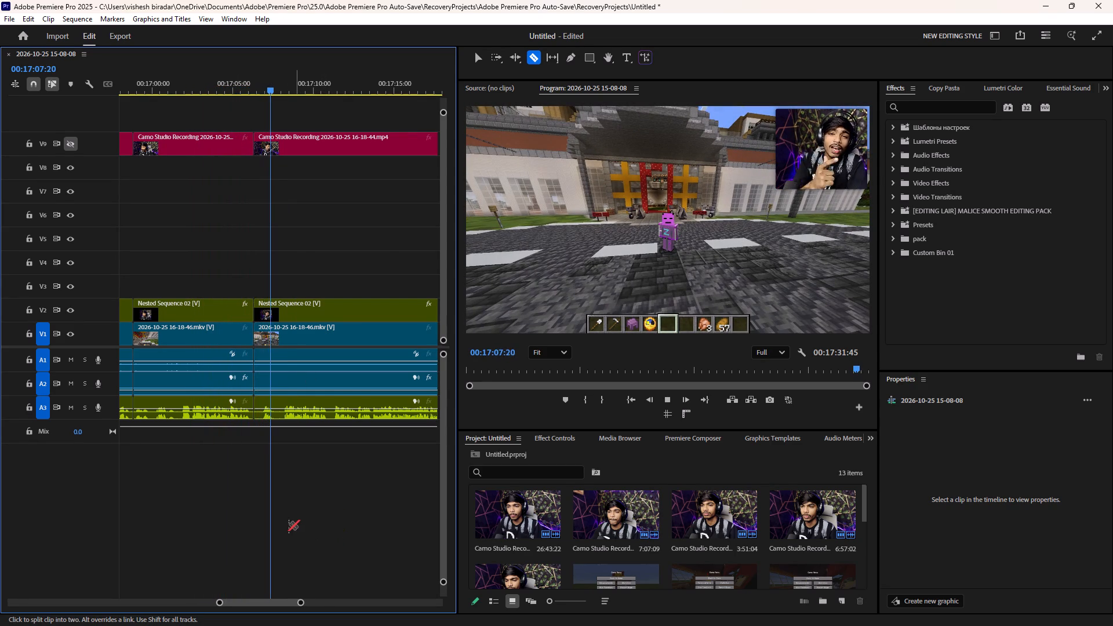
Cut all tracks at about 00:17:08:02 and ripple delete the segment between the join at 00:17:06:17 and this cut.
{"action": "key", "text": "space"}
{"action": "left_click", "coordinate": [282, 496], "text": "shift"}
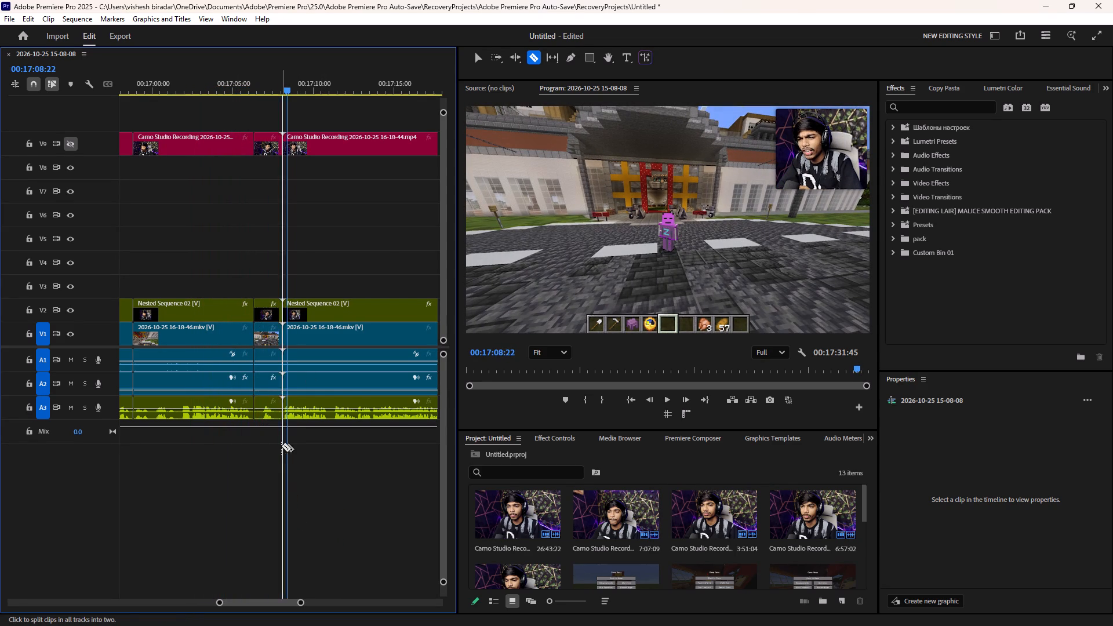
{"action": "left_click_drag", "start_coordinate": [275, 82], "coordinate": [270, 113]}
{"action": "key", "text": "x"}
{"action": "key", "text": "shift+d"}
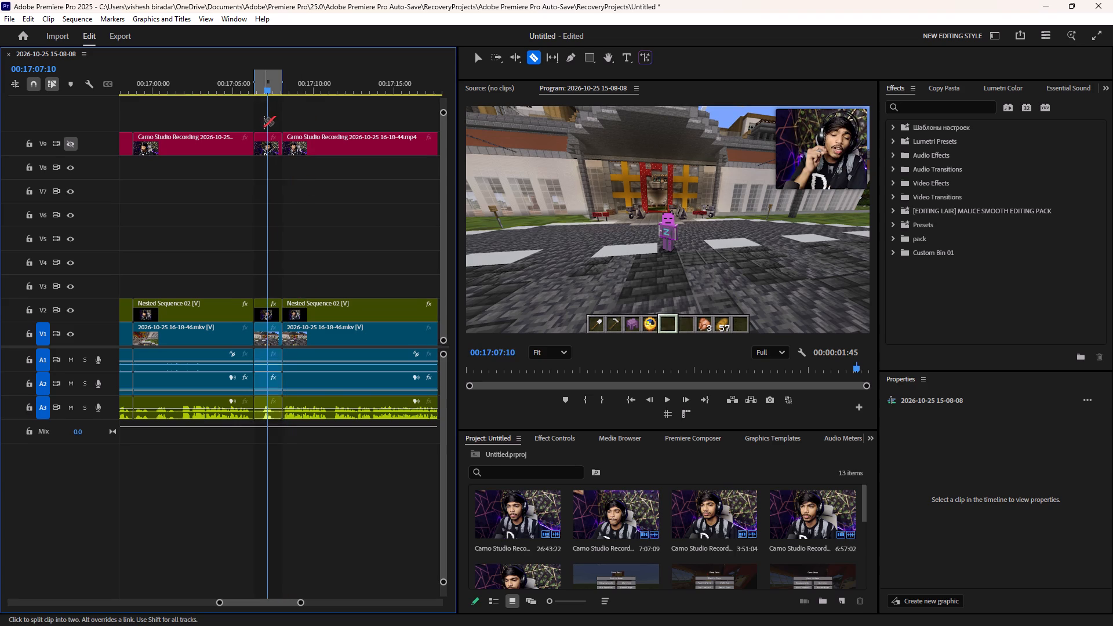
Play on past the join, then ripple delete the whole preceding segment from about 00:16:58:50 to 00:17:06:17 on all tracks.
{"action": "key", "text": "space"}
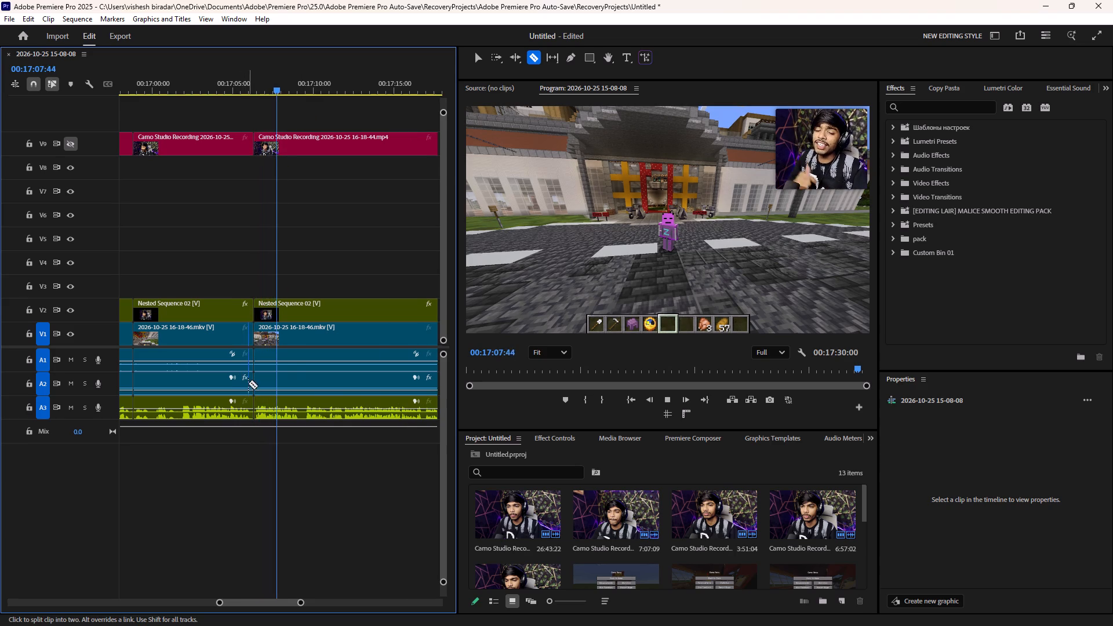
{"action": "key", "text": "space"}
{"action": "key", "text": "space"}
{"action": "scroll", "coordinate": [288, 198], "scroll_direction": "down", "scroll_amount": 2}
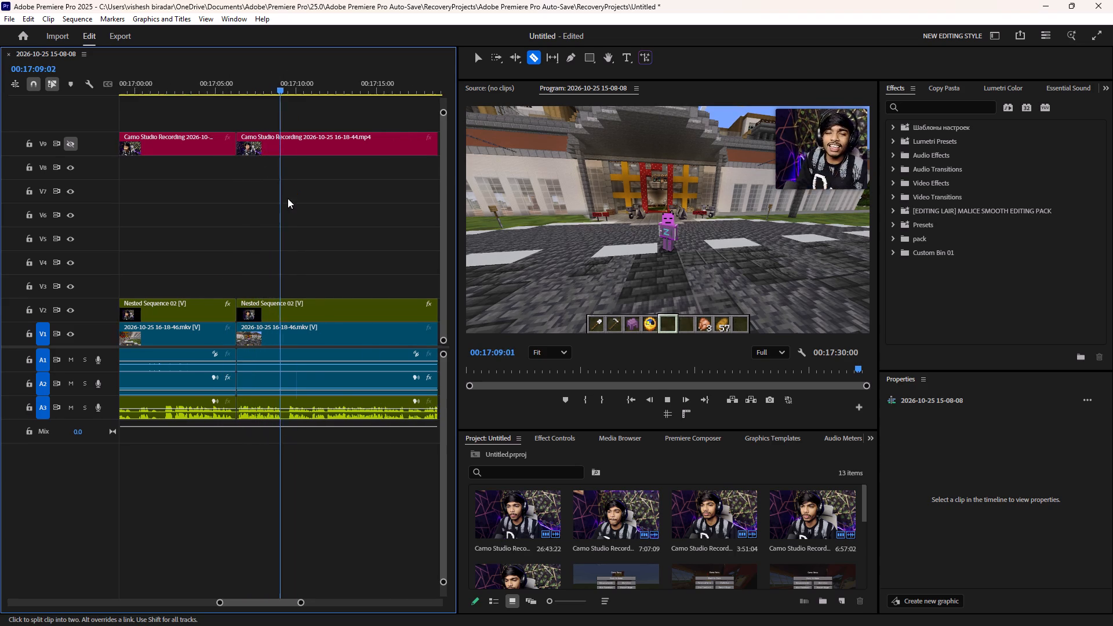
{"action": "scroll", "coordinate": [288, 198], "scroll_direction": "down", "scroll_amount": 3}
{"action": "key", "text": "space"}
{"action": "left_click_drag", "start_coordinate": [216, 82], "coordinate": [106, 141]}
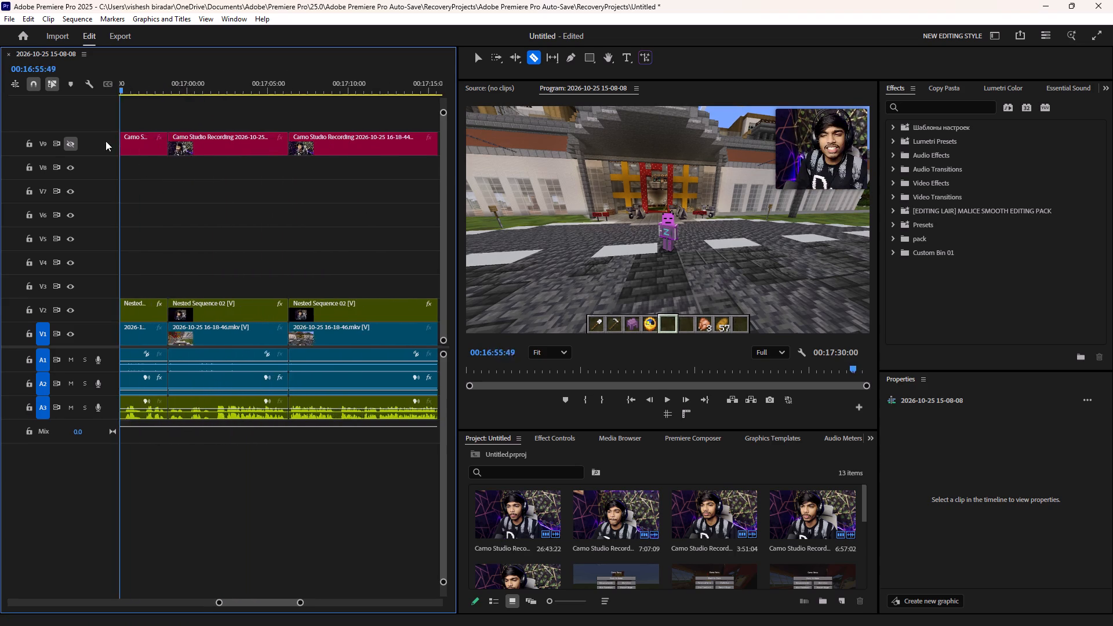
{"action": "left_click_drag", "start_coordinate": [106, 141], "coordinate": [278, 196]}
{"action": "key", "text": "x"}
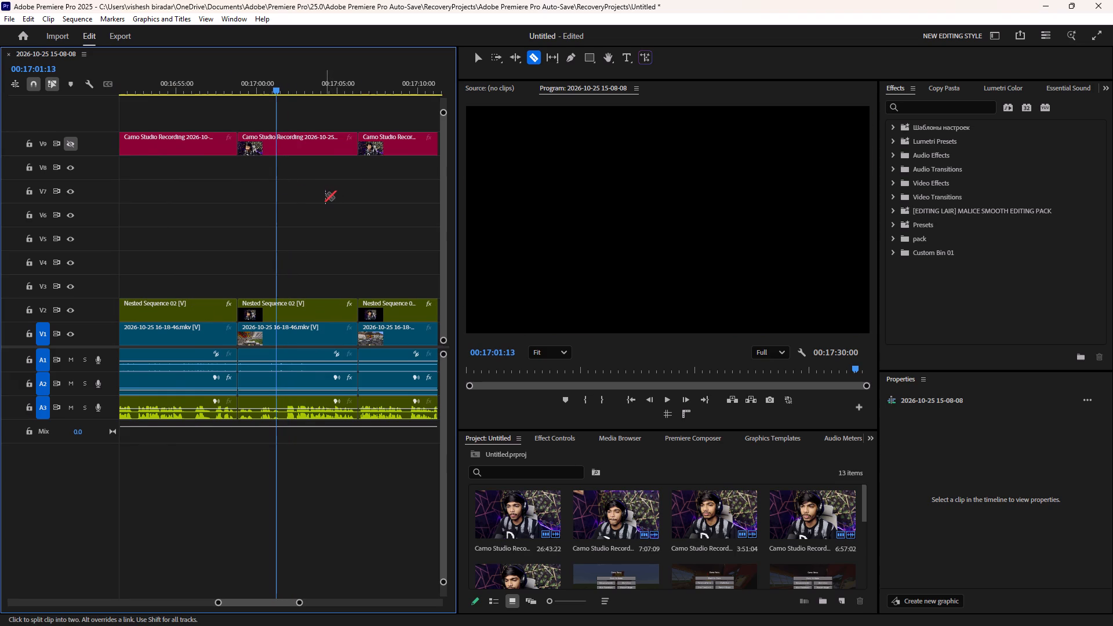
{"action": "key", "text": "shift+d"}
Play on, cut all tracks at about 00:17:01:31 and about 00:17:02:05, and ripple delete the silent segment between the cuts.
{"action": "key", "text": "space"}
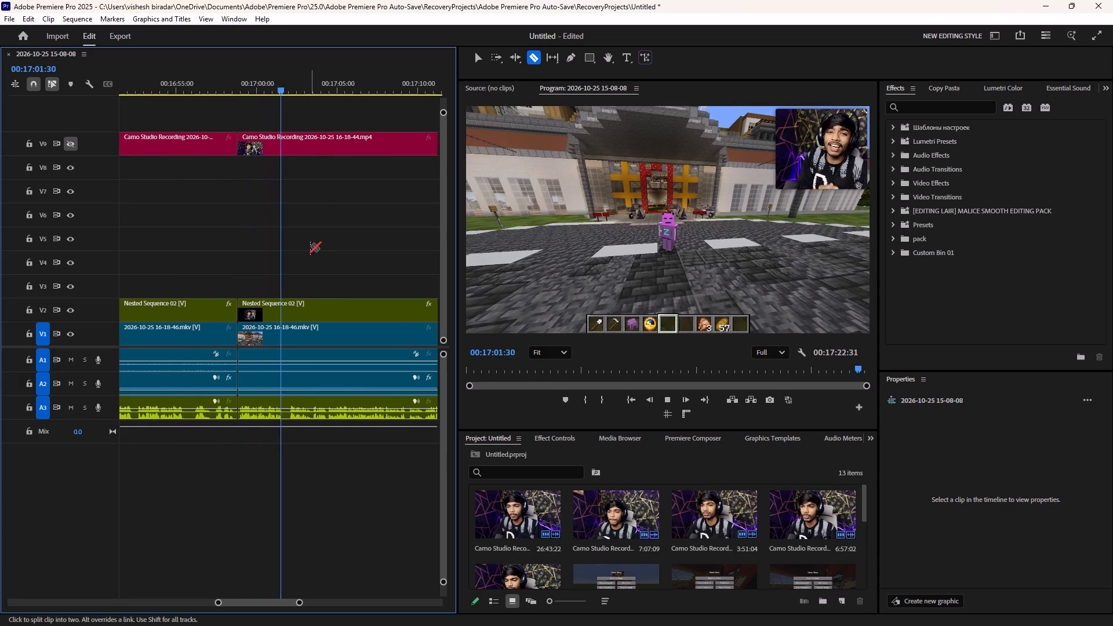
{"action": "scroll", "coordinate": [310, 246], "scroll_direction": "down", "scroll_amount": 4}
{"action": "key", "text": "space"}
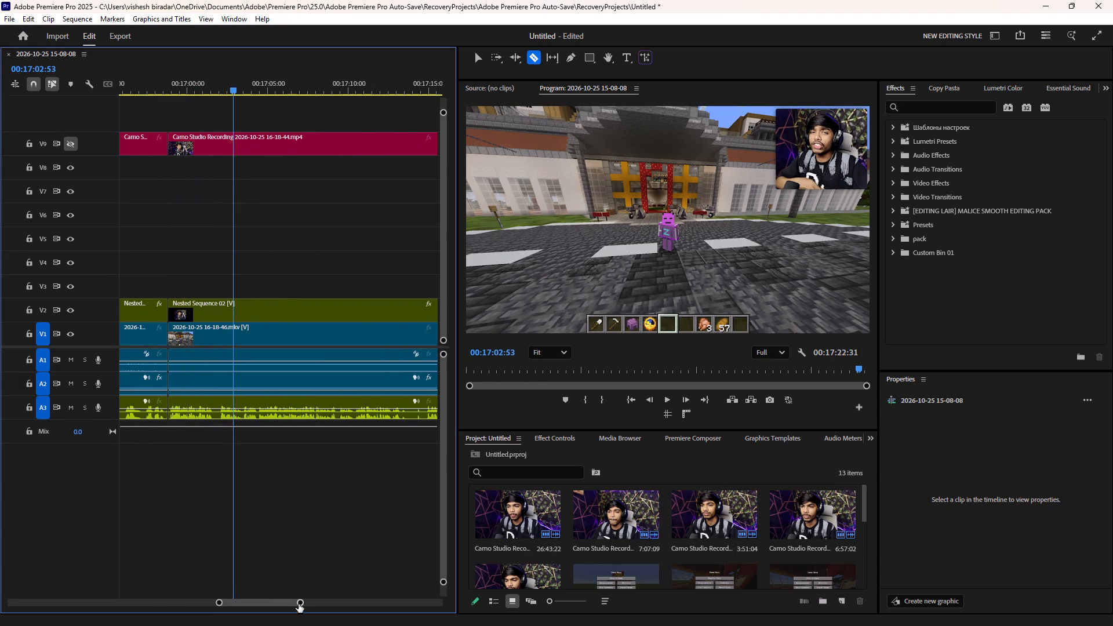
{"action": "left_click_drag", "start_coordinate": [299, 600], "coordinate": [275, 614]}
{"action": "scroll", "coordinate": [290, 566], "scroll_direction": "up", "scroll_amount": 5}
{"action": "key", "text": "c"}
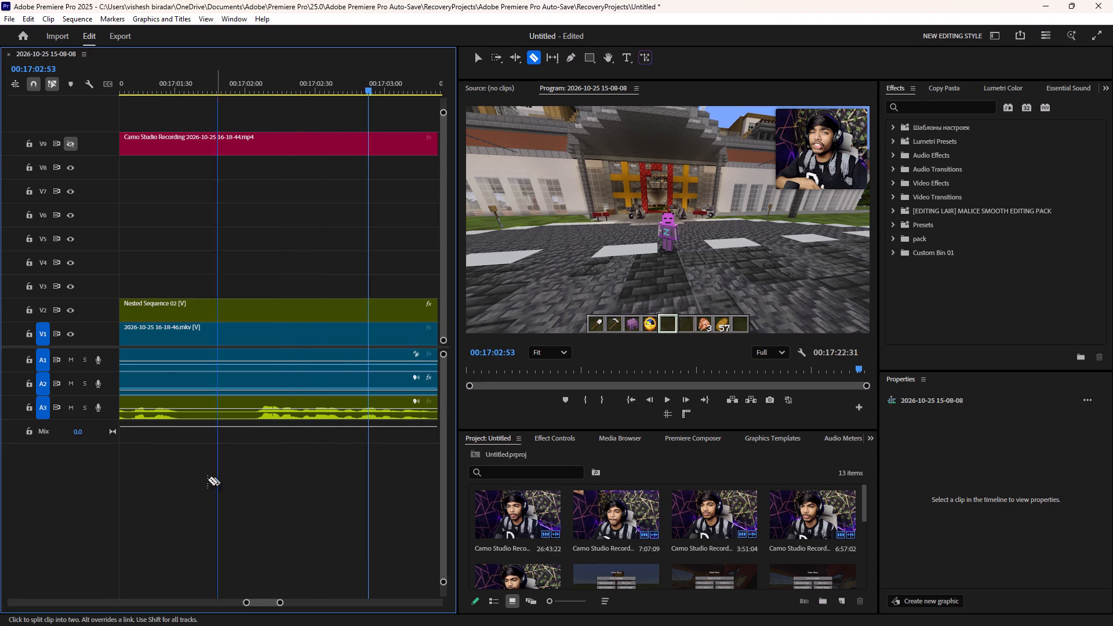
{"action": "left_click_drag", "start_coordinate": [179, 487], "coordinate": [189, 486], "text": "shift"}
{"action": "left_click", "coordinate": [257, 468], "text": "shift"}
{"action": "left_click_drag", "start_coordinate": [245, 78], "coordinate": [221, 107]}
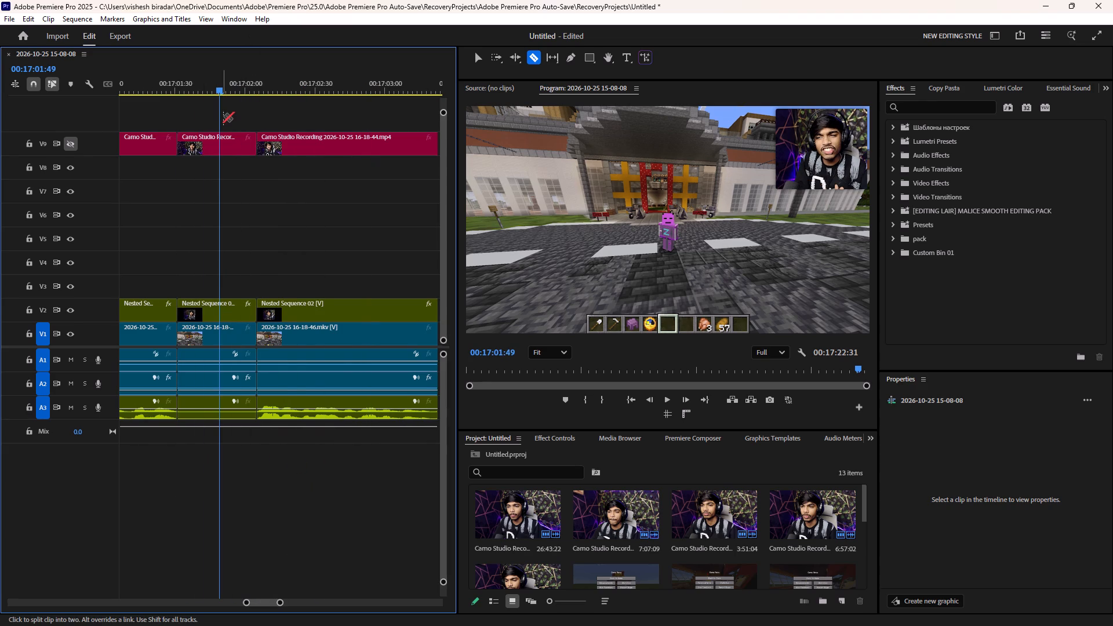
{"action": "key", "text": "x"}
{"action": "key", "text": "shift+d"}
Play on, cut all tracks at about 00:17:18:50, and ripple delete the remaining tail of the sequence after that cut.
{"action": "key", "text": "space"}
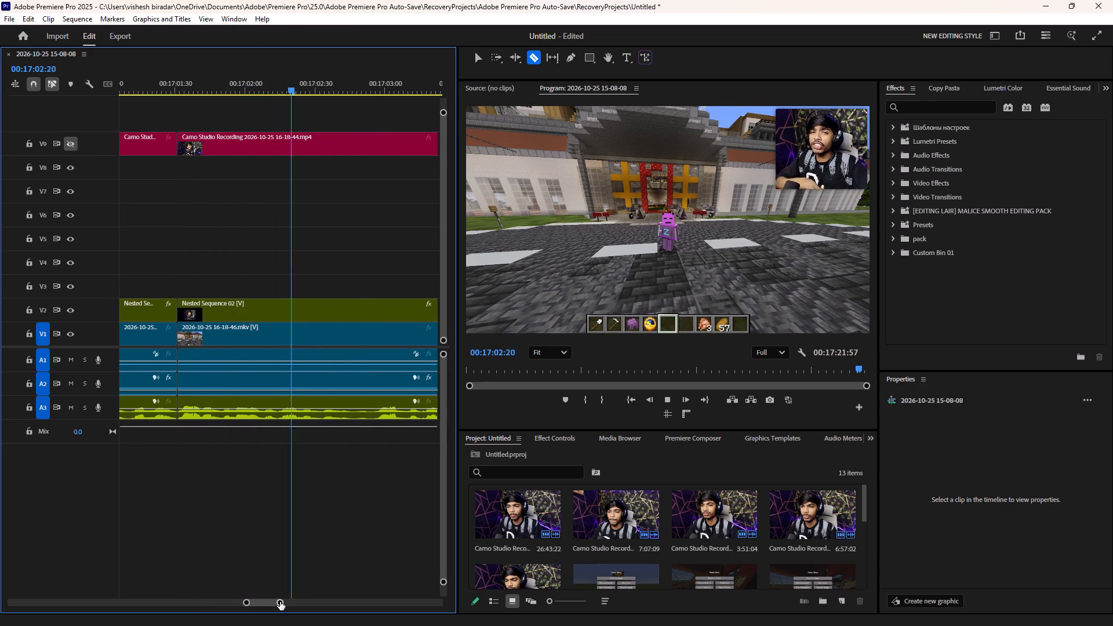
{"action": "left_click_drag", "start_coordinate": [281, 602], "coordinate": [317, 618]}
{"action": "scroll", "coordinate": [292, 533], "scroll_direction": "down", "scroll_amount": 5}
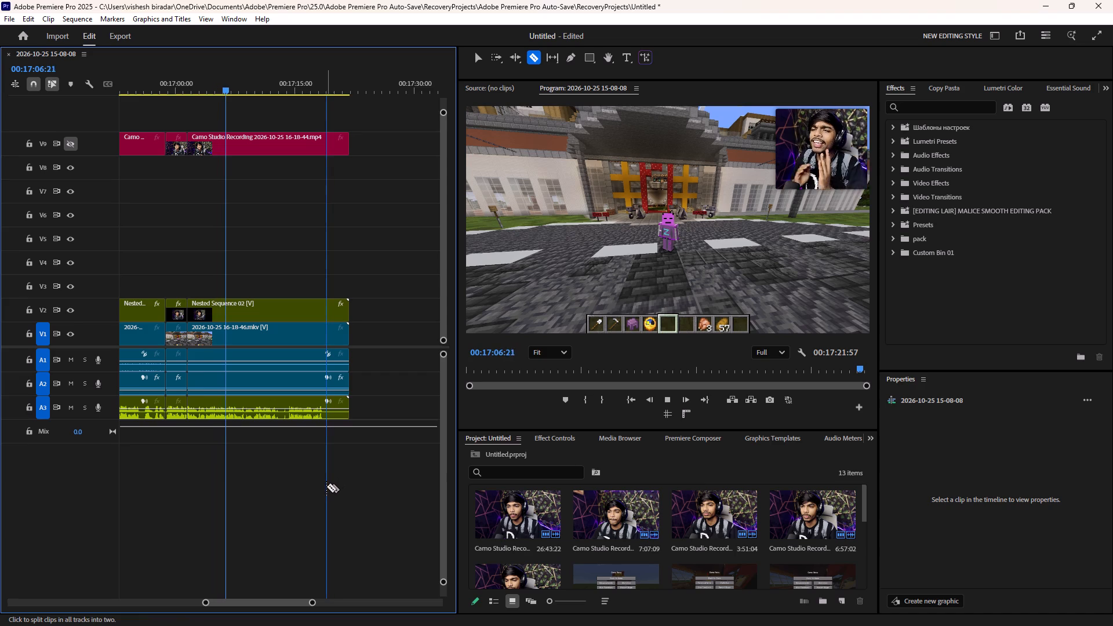
{"action": "left_click", "coordinate": [325, 489], "text": "shift"}
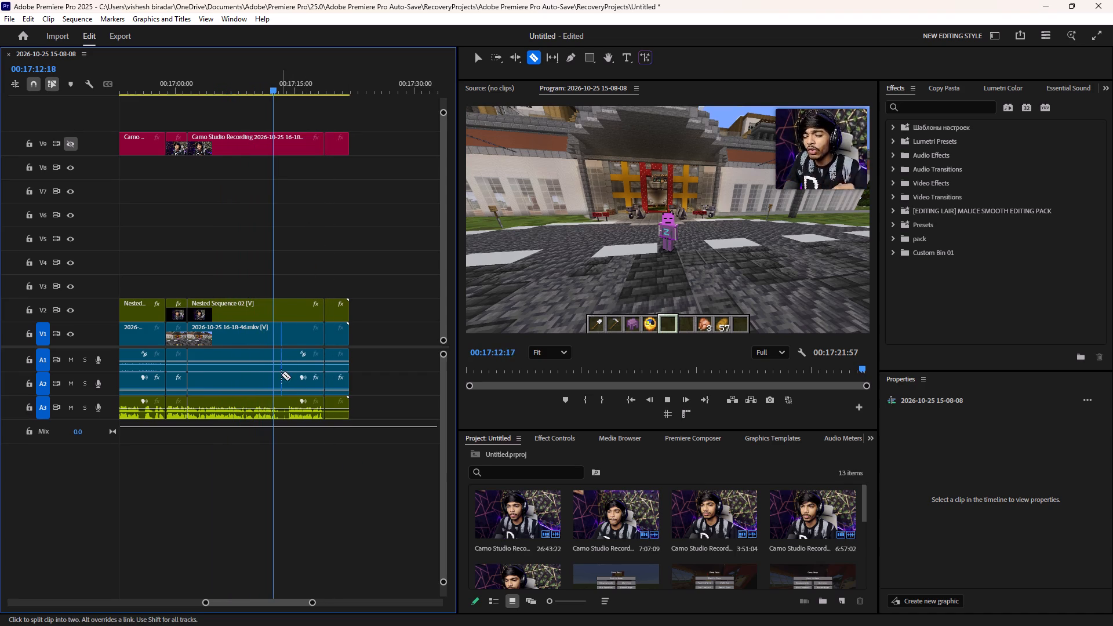
{"action": "key", "text": "c"}
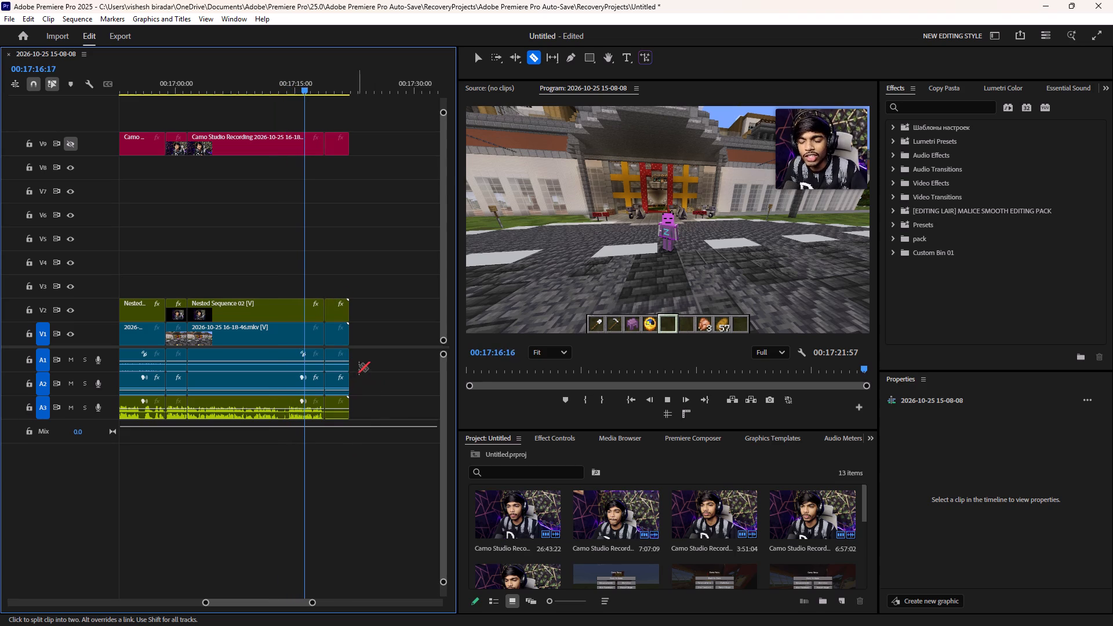
{"action": "key", "text": "v"}
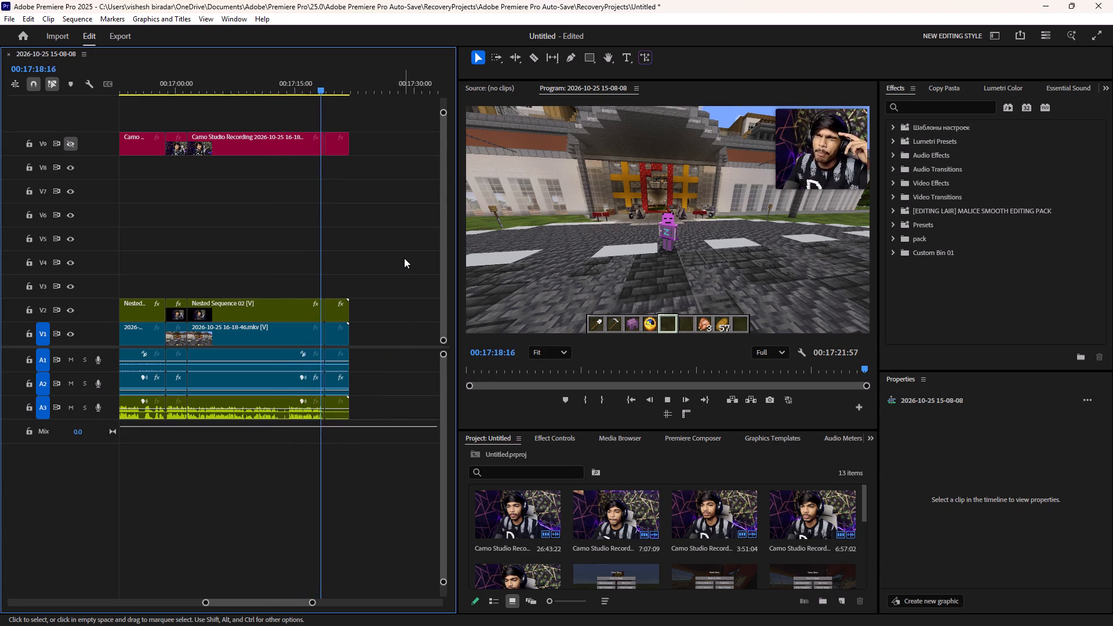
{"action": "key", "text": "space"}
{"action": "type", "text": "xD"}
Return to the start of the sequence and save the project.
{"action": "key", "text": "space"}
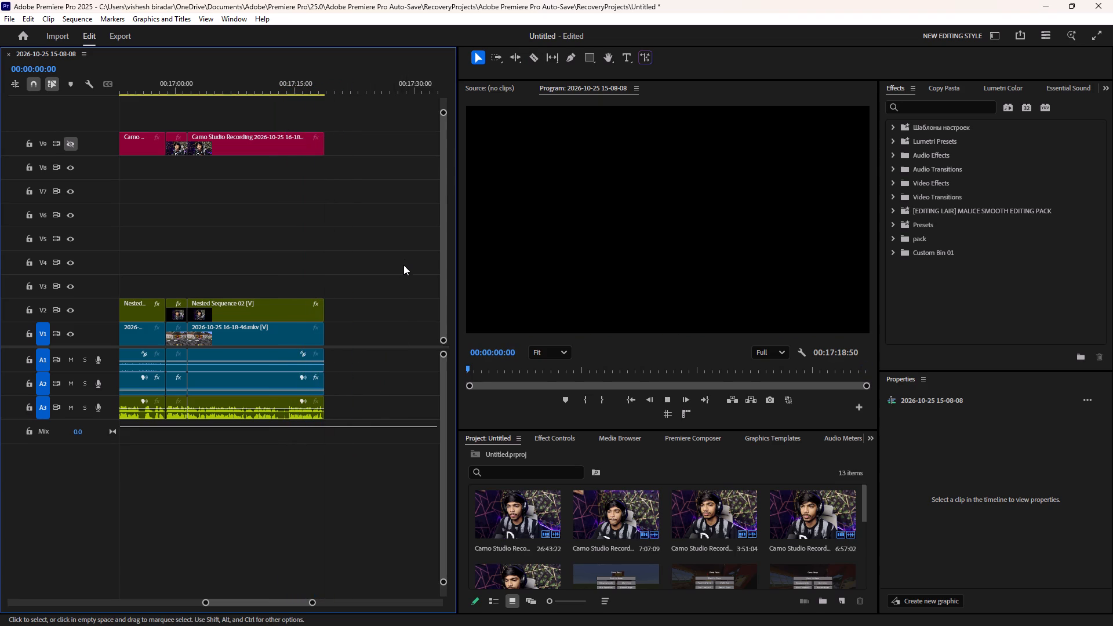
{"action": "key", "text": "space"}
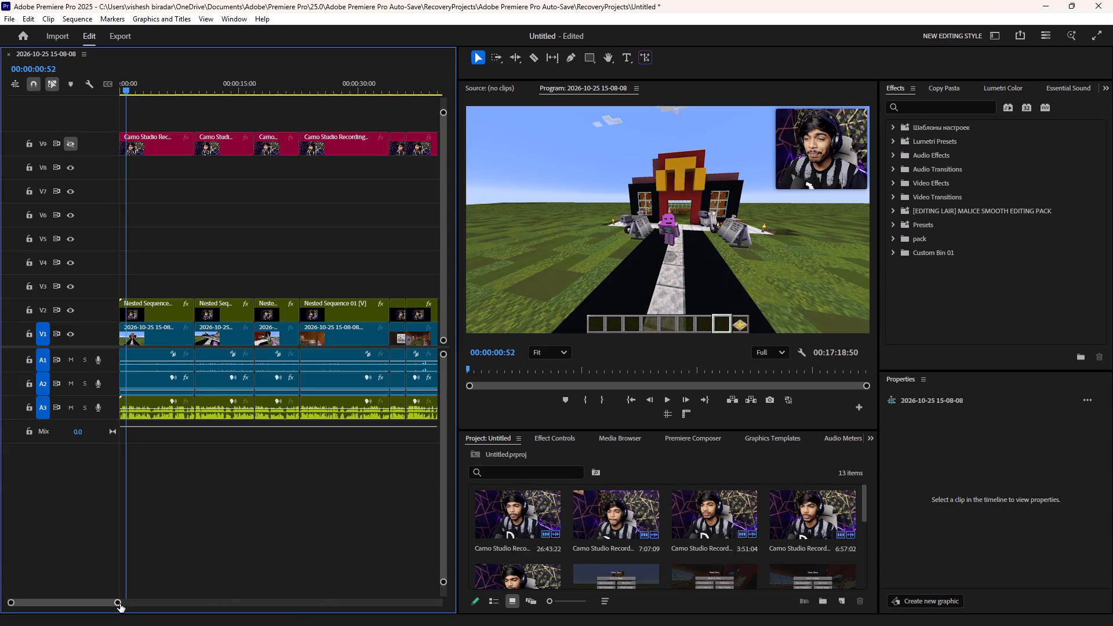
{"action": "left_click_drag", "start_coordinate": [120, 604], "coordinate": [490, 620]}
{"action": "key", "text": "ctrl+s"}
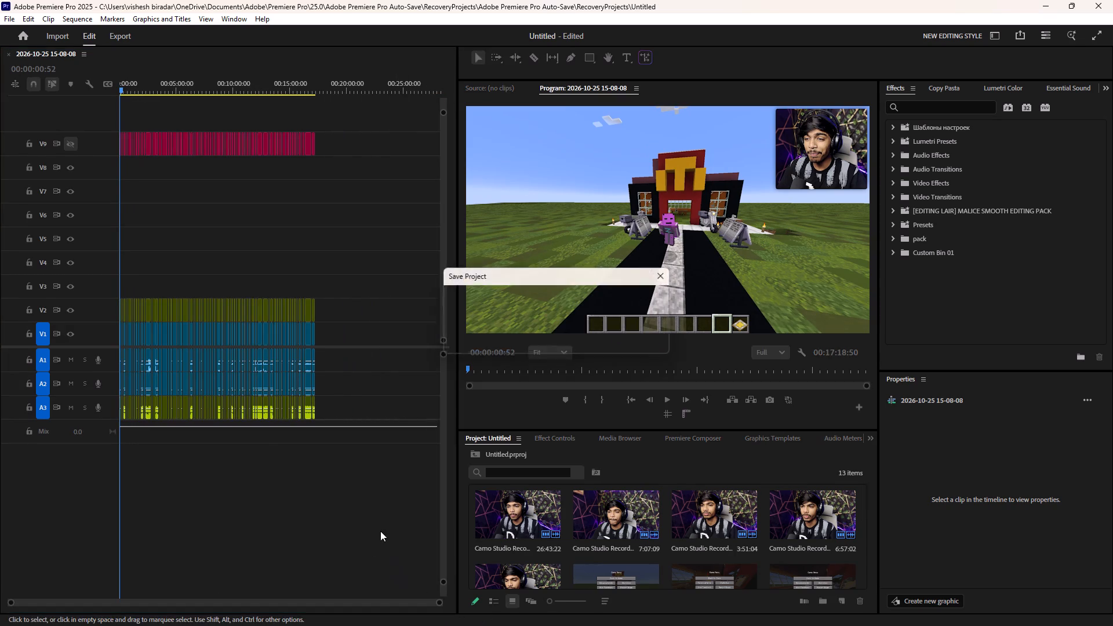
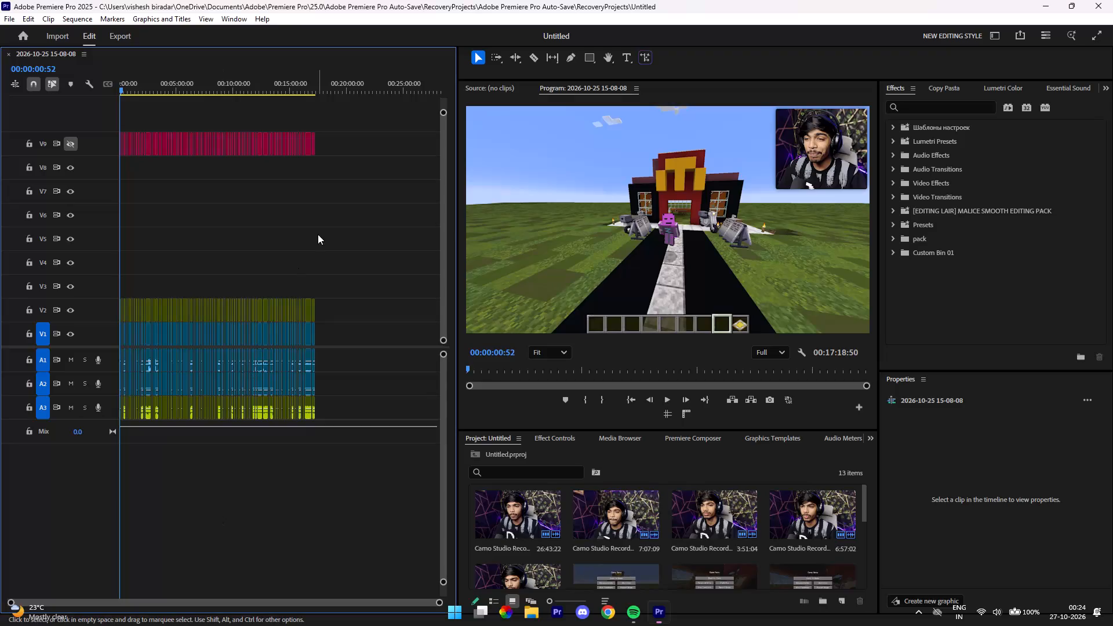
Play the opening seconds of the trimmed sequence, save the project, and close Premiere Pro 2025.
{"action": "key", "text": "space"}
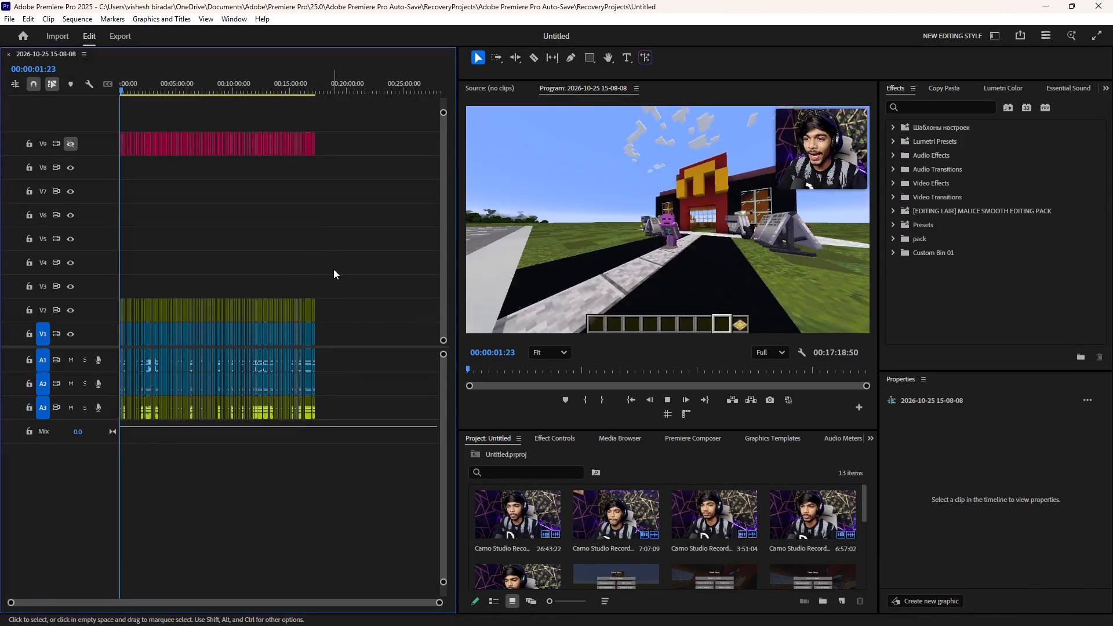
{"action": "key", "text": "space"}
{"action": "key", "text": "ctrl+s"}
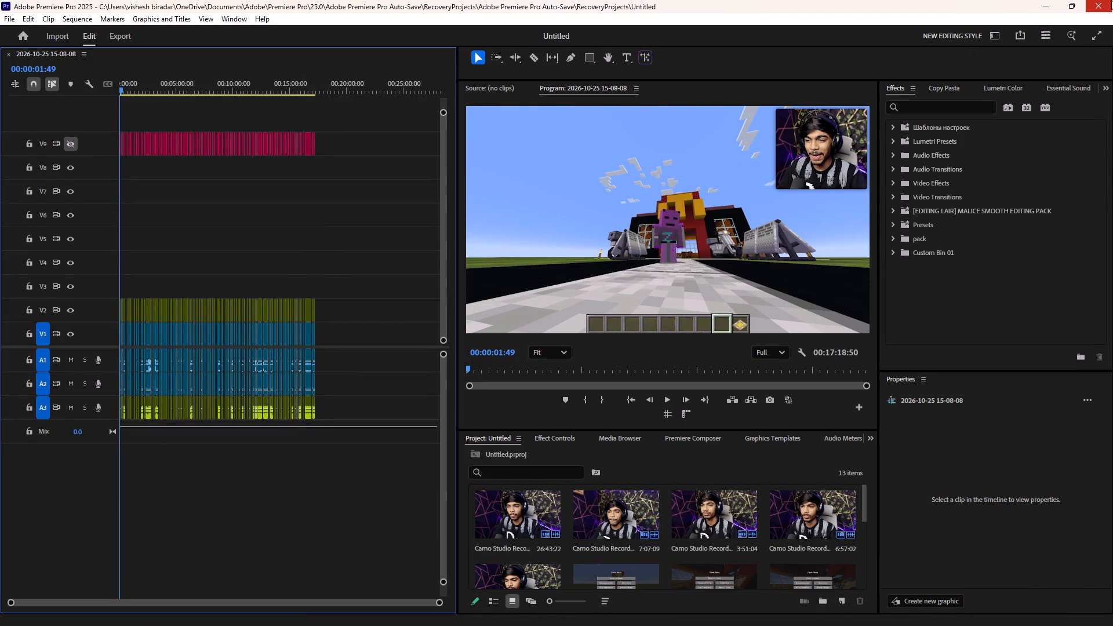
{"action": "left_click", "coordinate": [1111, 0]}
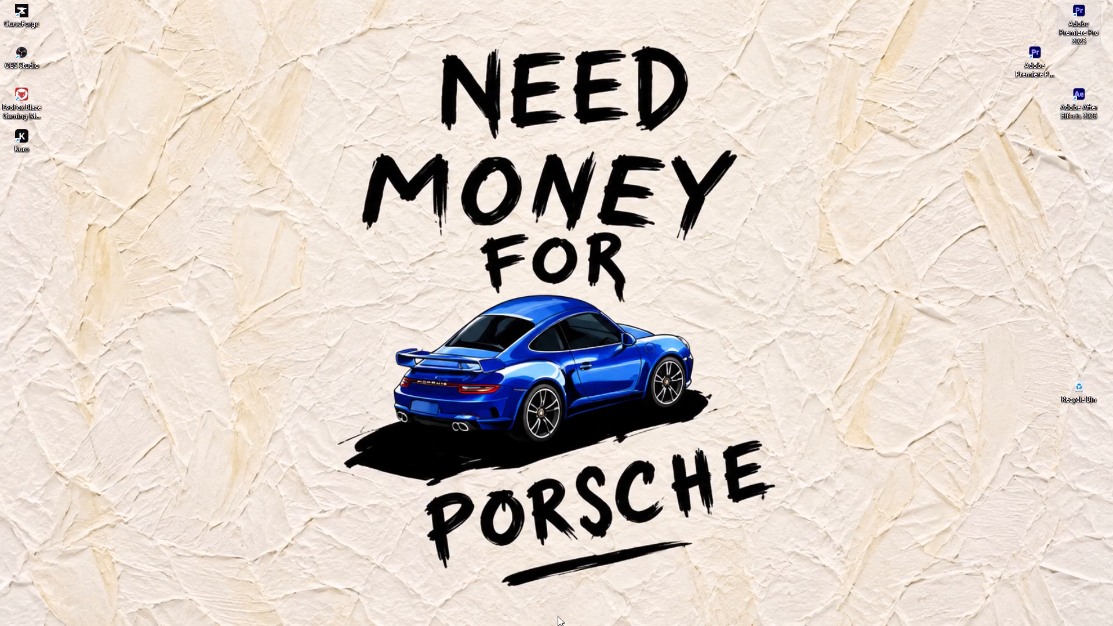
Launch Adobe Premiere 2026 from the desktop and create a new project named newwww with no template.
{"action": "left_click", "coordinate": [1038, 56]}
{"action": "double_click", "coordinate": [1033, 46]}
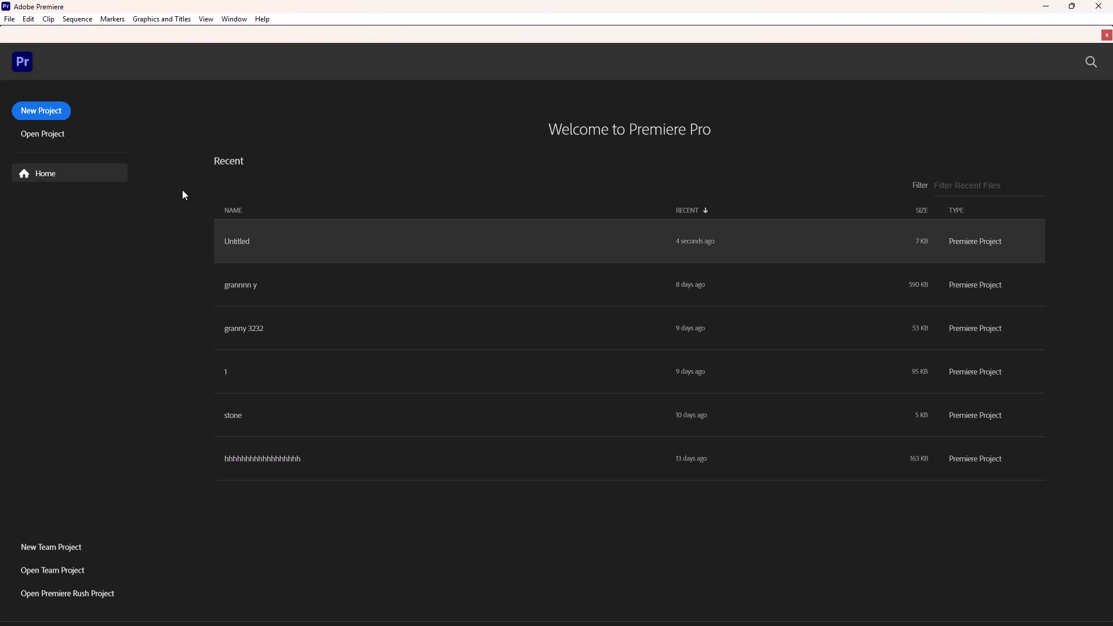
{"action": "left_click", "coordinate": [57, 110]}
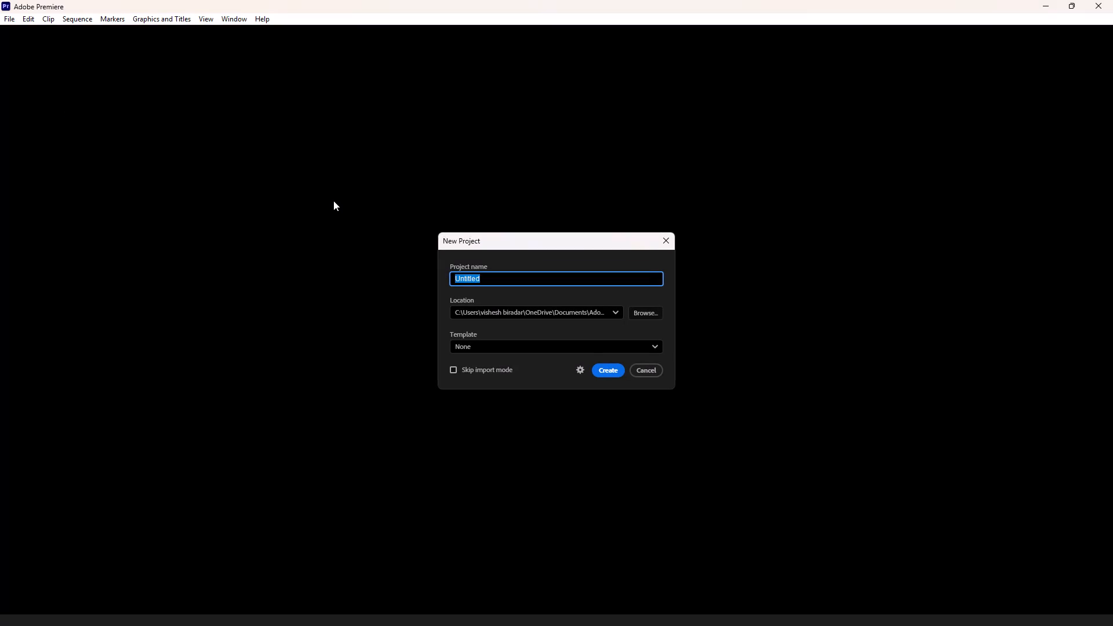
{"action": "key", "text": "BackSpace"}
{"action": "key", "text": "BackSpace"}
{"action": "type", "text": "neww"}
{"action": "key", "text": "w"}
{"action": "key", "text": "w"}
{"action": "left_click", "coordinate": [623, 369]}
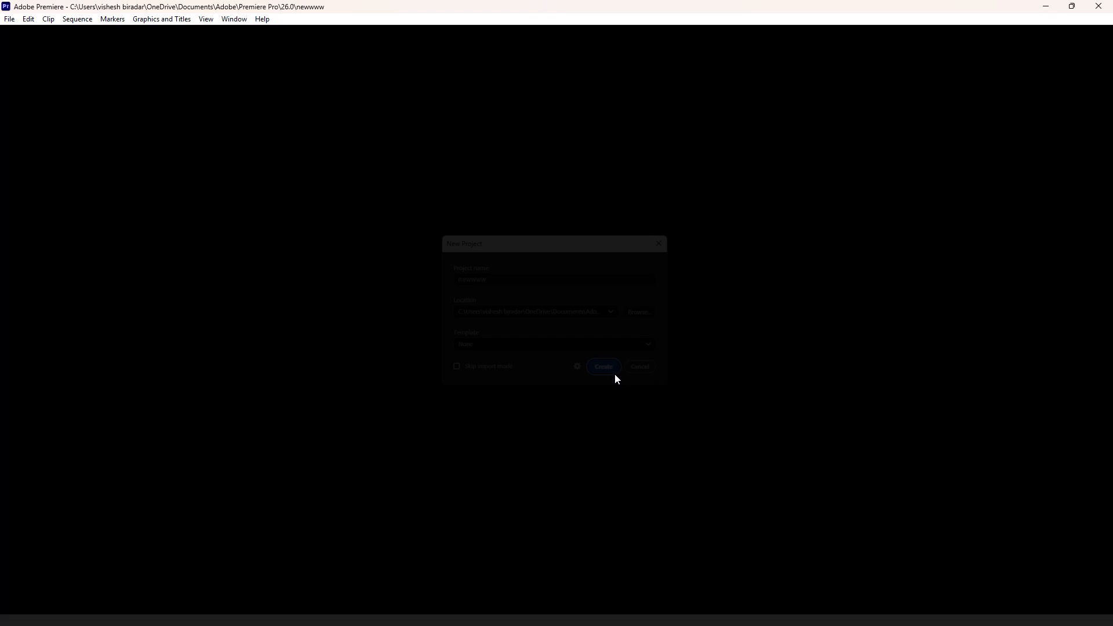
Bypass the media import and open the new project's editing workspace.
{"action": "key", "text": "F17"}
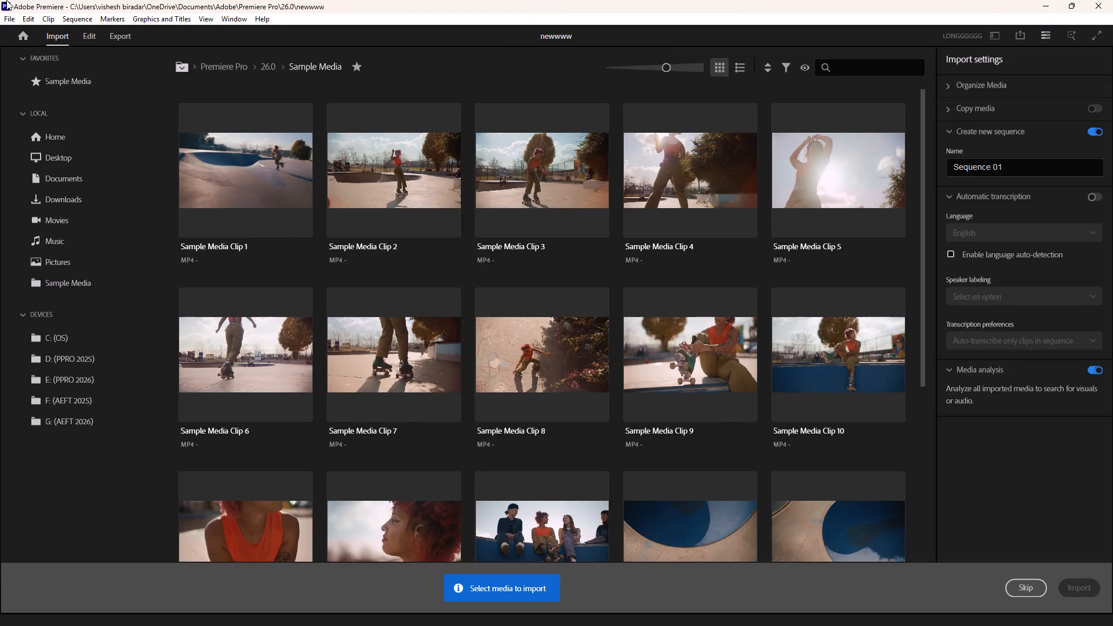
{"action": "left_click", "coordinate": [82, 38]}
{"action": "left_click", "coordinate": [83, 37]}
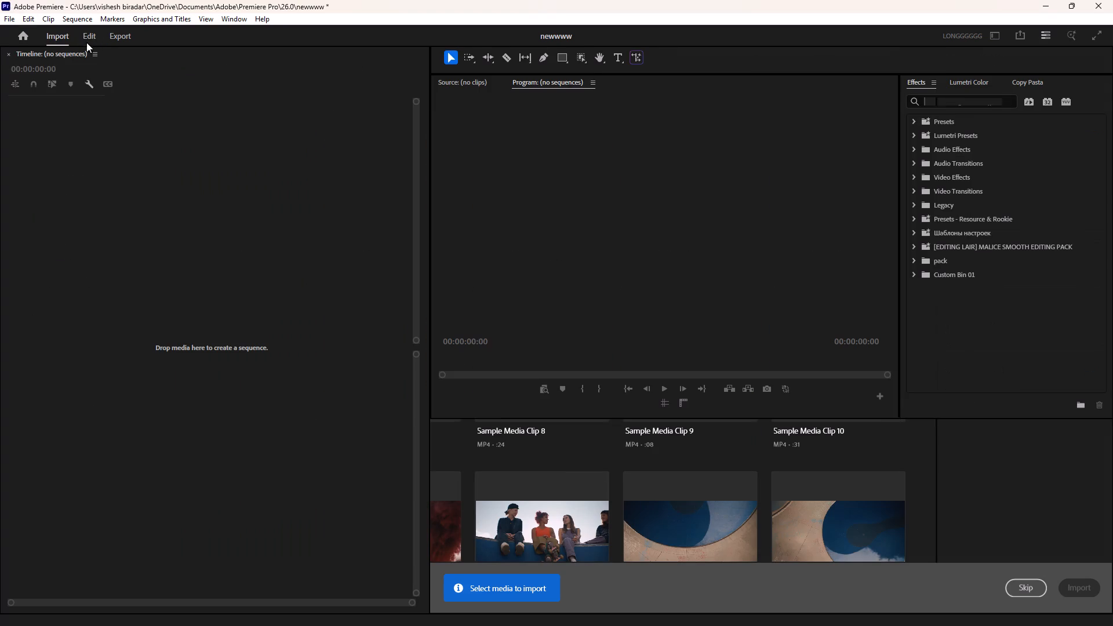
Minimise the new project's window and launch Discord.
{"action": "left_click", "coordinate": [1042, 4]}
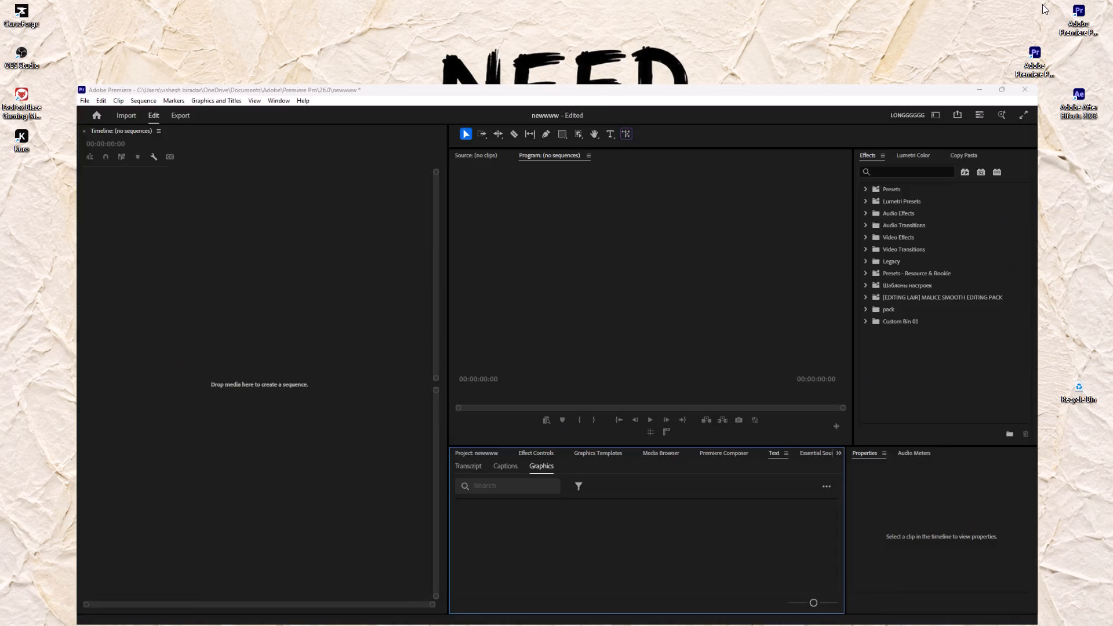
{"action": "double_click", "coordinate": [593, 607]}
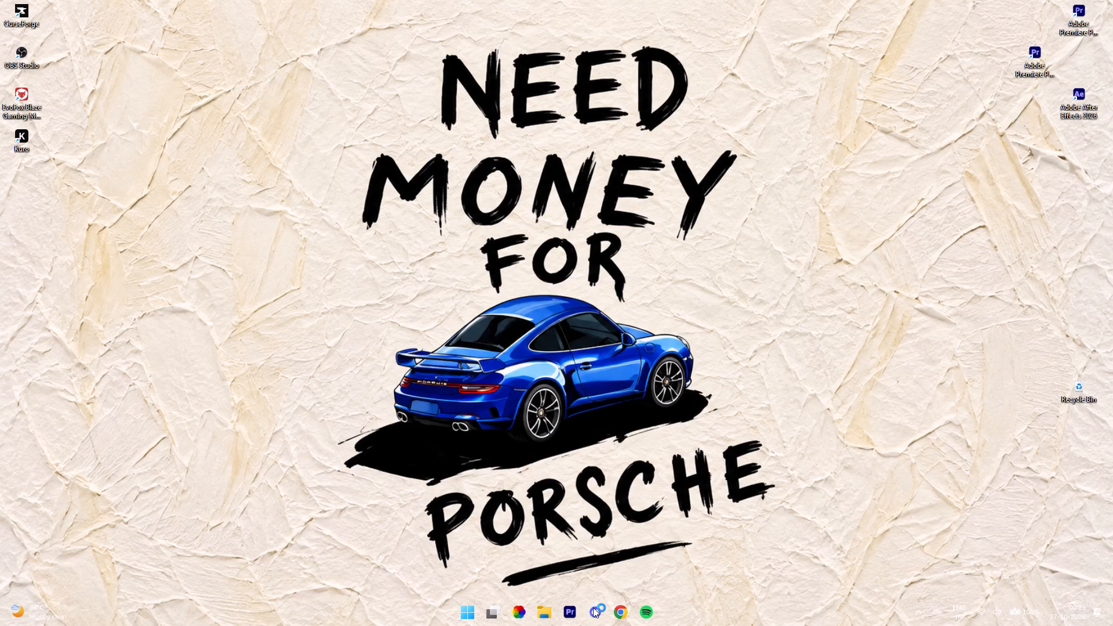